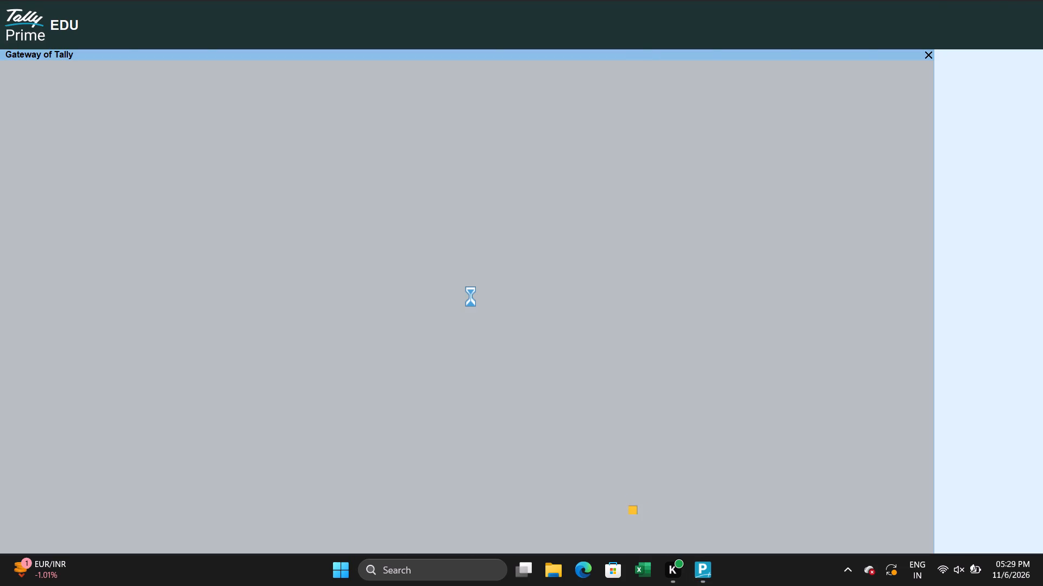
Shut the Pepsico company.
{"action": "key", "text": "Return"}
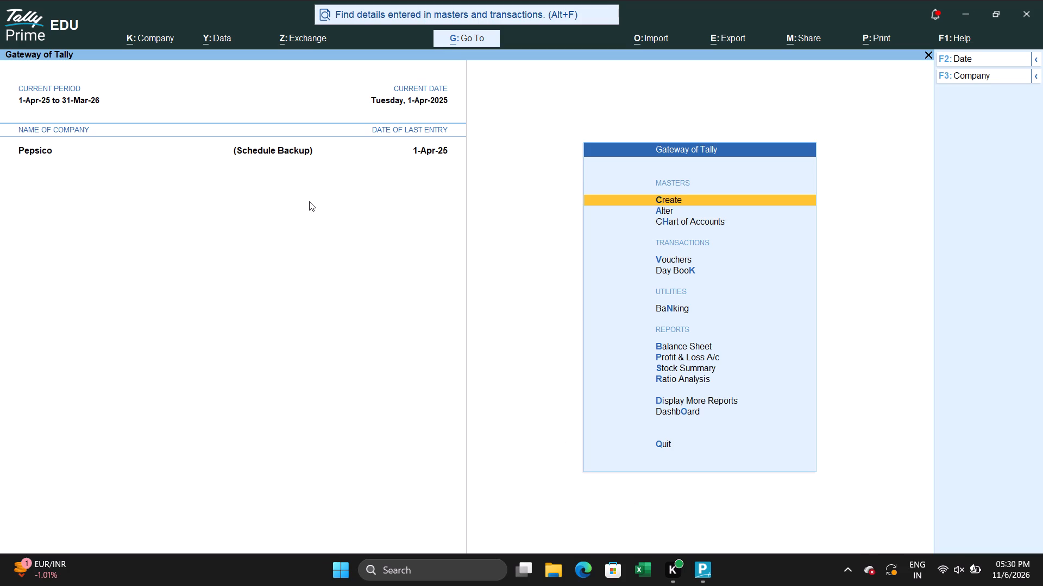
{"action": "left_click", "coordinate": [154, 39]}
{"action": "left_click", "coordinate": [165, 107]}
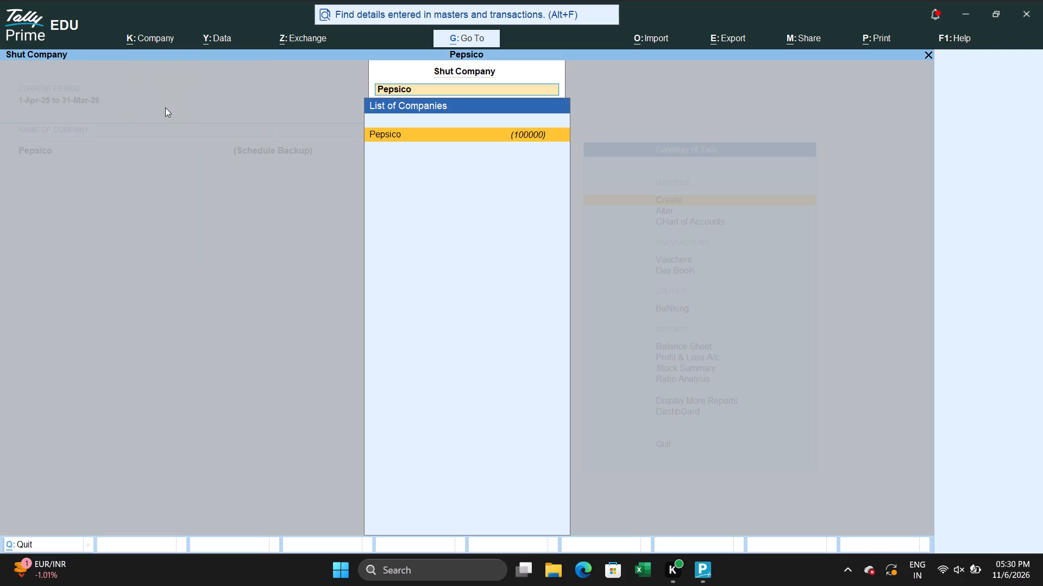
{"action": "key", "text": "Return"}
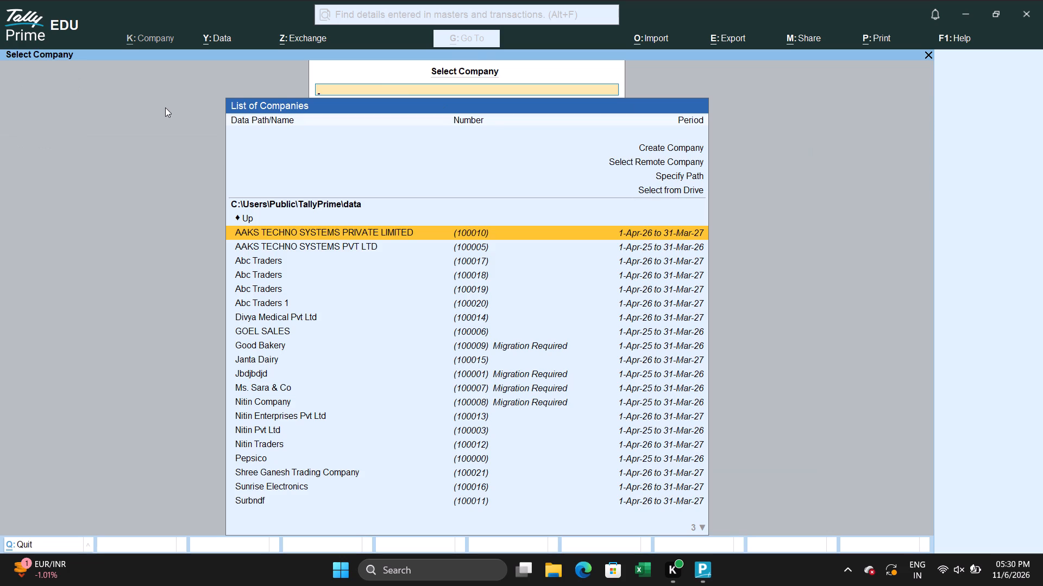
Open the company Shree Ganesh Trading Company from the list of companies.
{"action": "key", "text": "Down"}
{"action": "key", "text": "Down"}
{"action": "key", "text": "Down"}
{"action": "key", "text": "Down"}
{"action": "key", "text": "Down"}
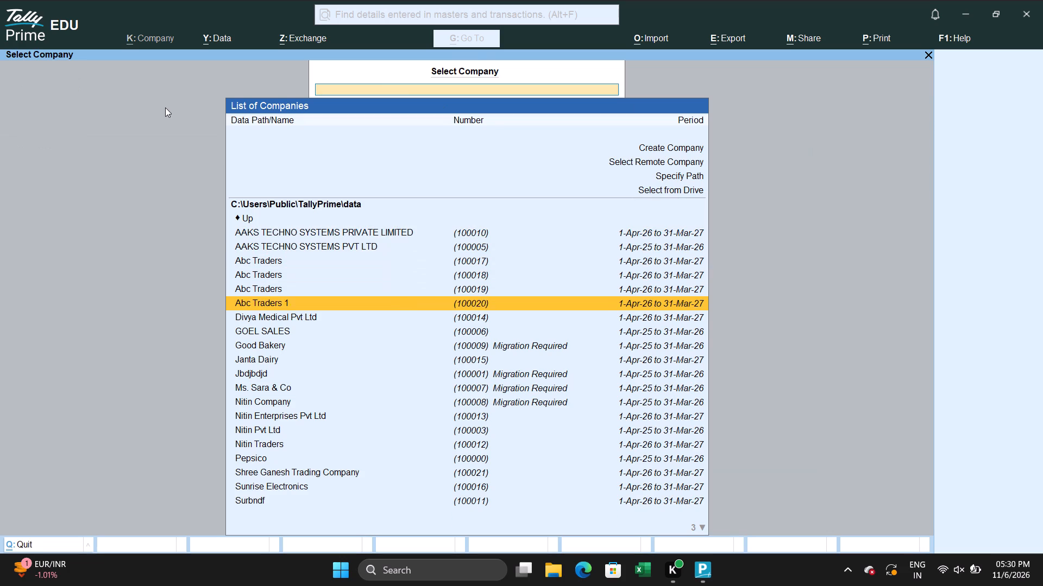
{"action": "key", "text": "Down"}
{"action": "key", "text": "Down"}
{"action": "key", "text": "Down"}
{"action": "key", "text": "Down"}
{"action": "key", "text": "Down"}
{"action": "key", "text": "Down"}
{"action": "key", "text": "Down"}
{"action": "key", "text": "Down"}
{"action": "key", "text": "Down"}
{"action": "key", "text": "Down"}
{"action": "key", "text": "Down"}
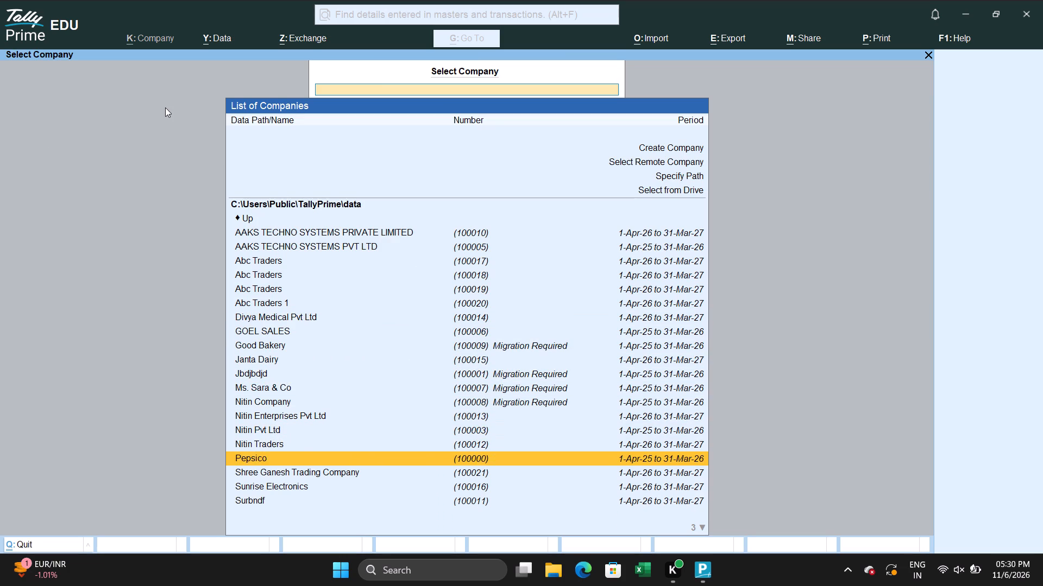
{"action": "key", "text": "Down"}
{"action": "key", "text": "Down"}
{"action": "key", "text": "Down"}
{"action": "key", "text": "Down"}
{"action": "key", "text": "Down"}
{"action": "key", "text": "Down"}
{"action": "key", "text": "Down"}
{"action": "key", "text": "Down"}
{"action": "key", "text": "Down"}
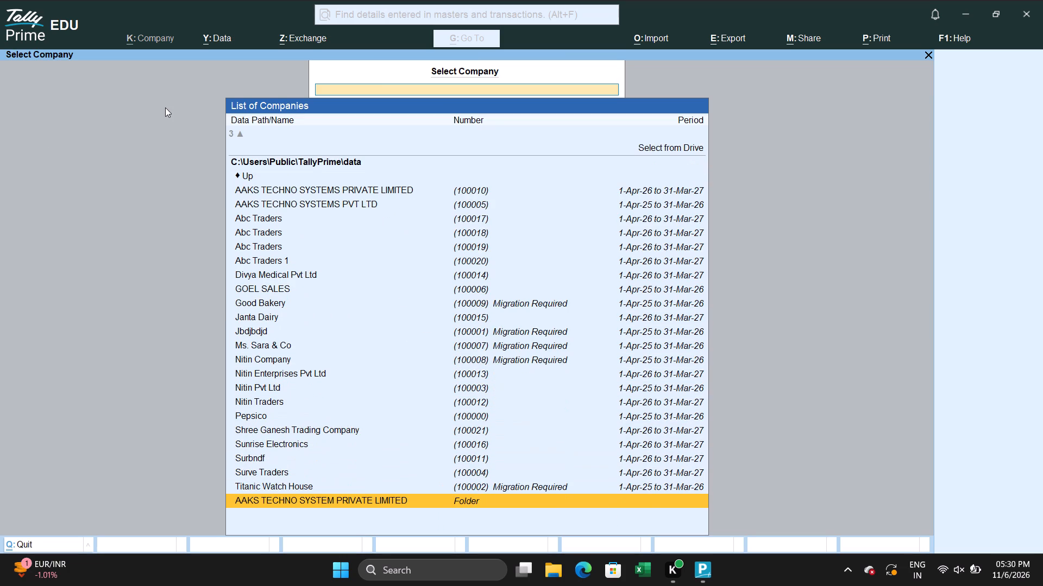
{"action": "key", "text": "Up"}
{"action": "key", "text": "Up"}
{"action": "key", "text": "Up"}
{"action": "key", "text": "Up"}
{"action": "key", "text": "Up"}
{"action": "key", "text": "Return"}
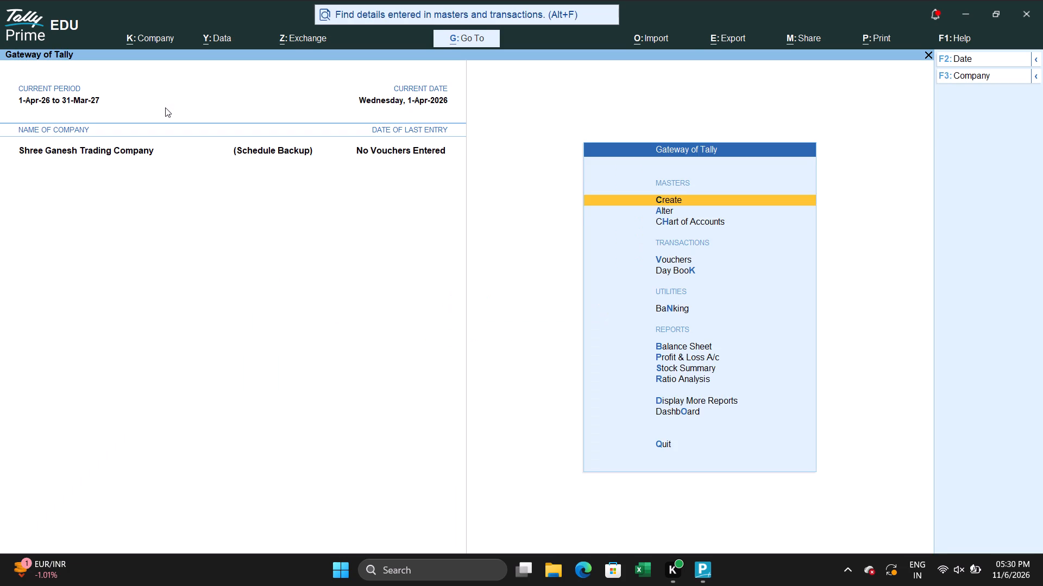
Open the Discount Allowed ledger for alteration, review its group and statutory settings, and leave it without changes.
{"action": "key", "text": "Down"}
{"action": "key", "text": "Return"}
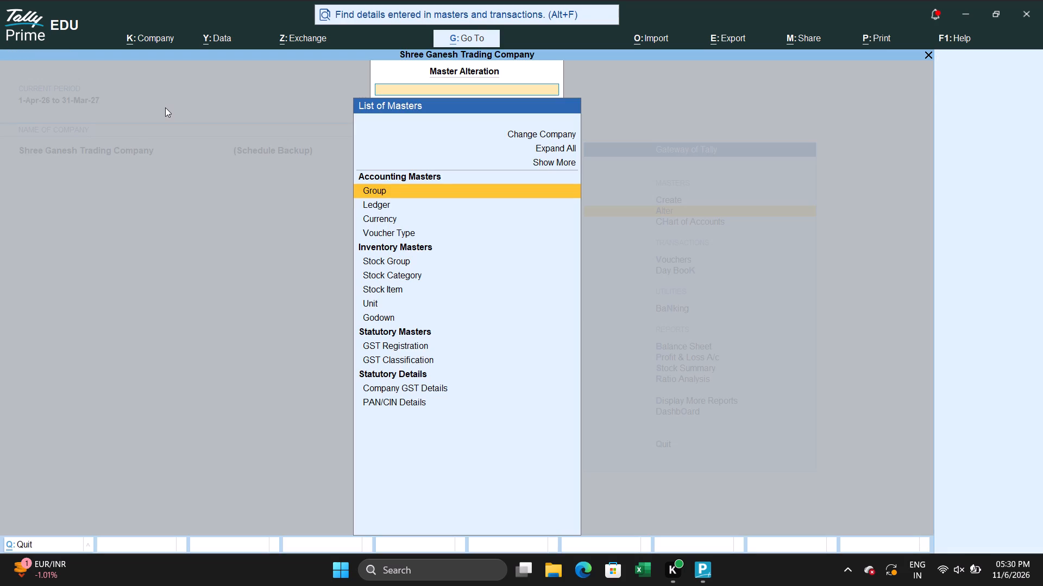
{"action": "key", "text": "Down"}
{"action": "key", "text": "Return"}
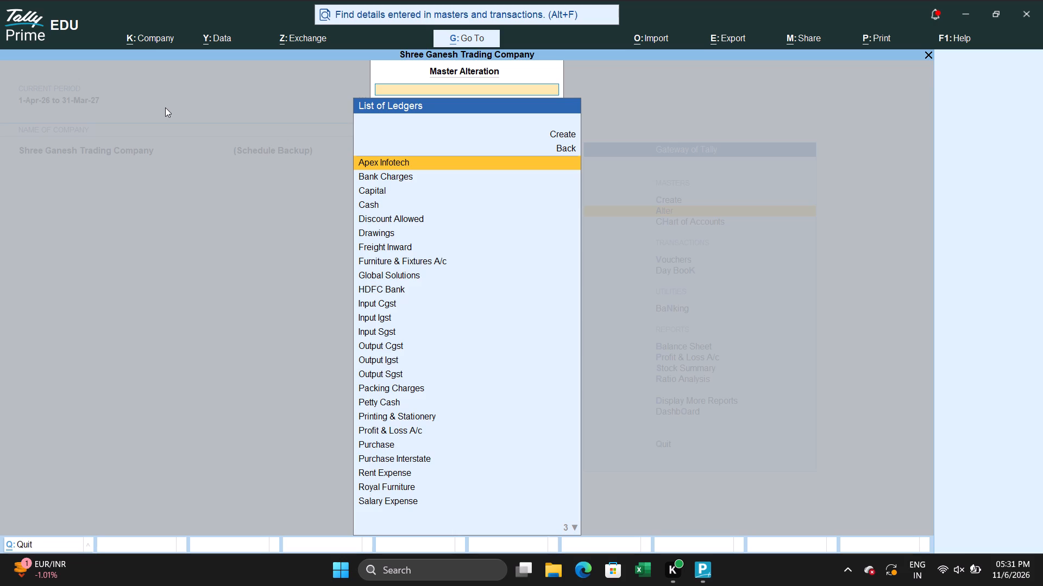
{"action": "key", "text": "Down"}
{"action": "key", "text": "Down"}
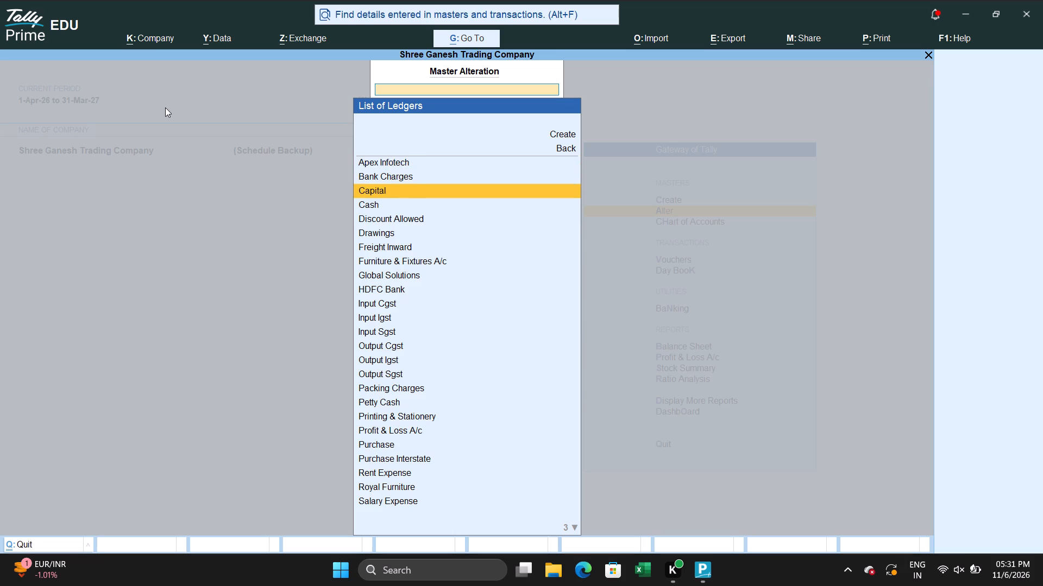
{"action": "key", "text": "Down"}
{"action": "key", "text": "Down"}
{"action": "key", "text": "Down"}
{"action": "key", "text": "Down"}
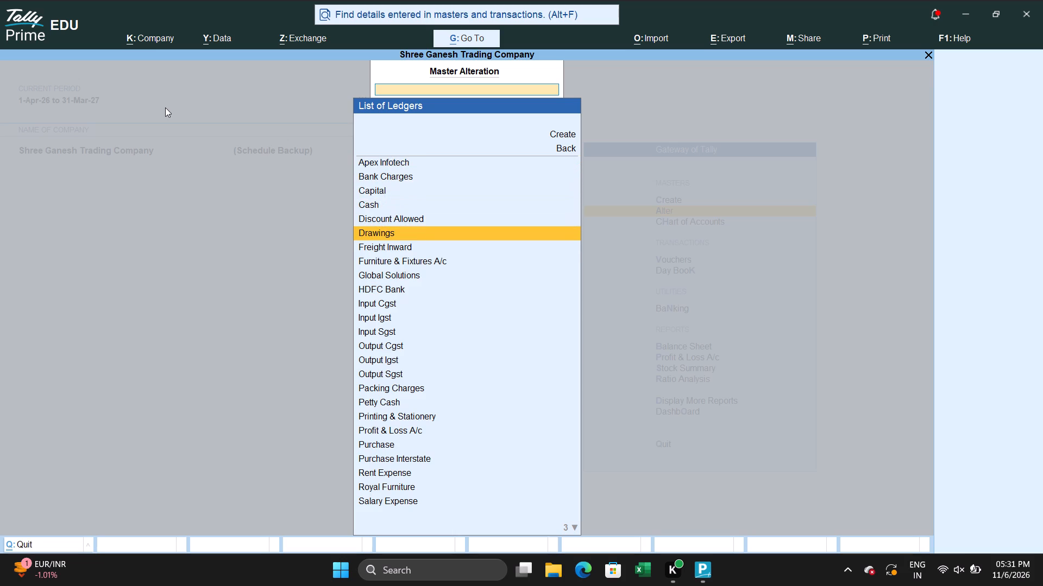
{"action": "key", "text": "Down"}
{"action": "key", "text": "Up"}
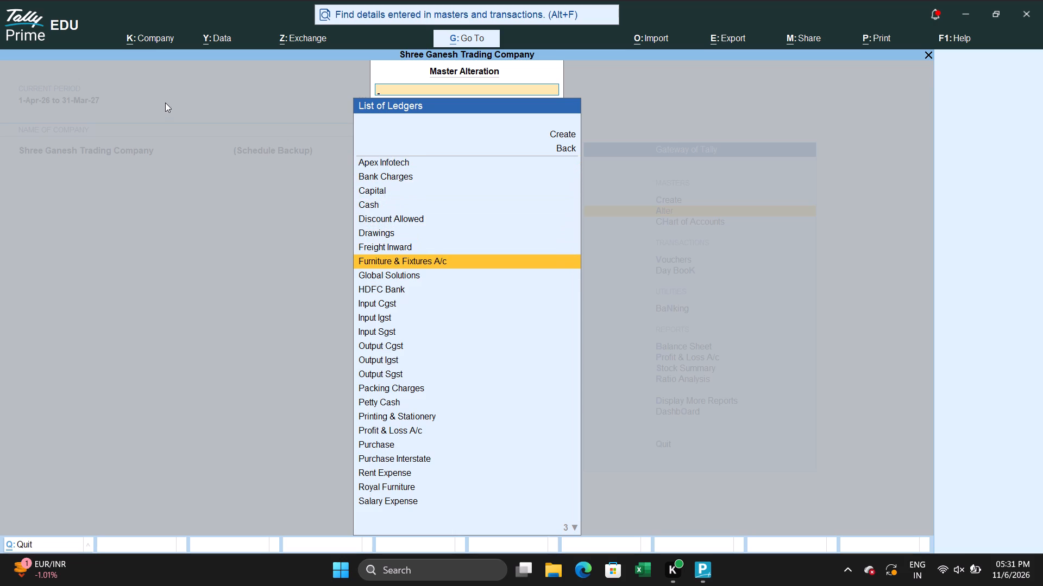
{"action": "key", "text": "Up"}
{"action": "key", "text": "Up"}
{"action": "key", "text": "Return"}
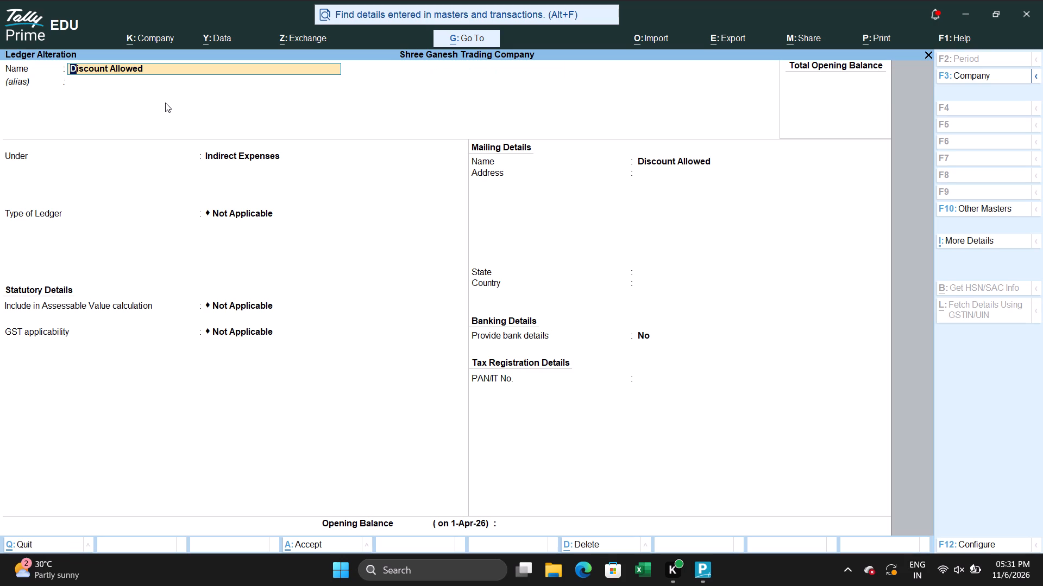
{"action": "key", "text": "Escape"}
{"action": "key", "text": "Escape"}
{"action": "key", "text": "Escape"}
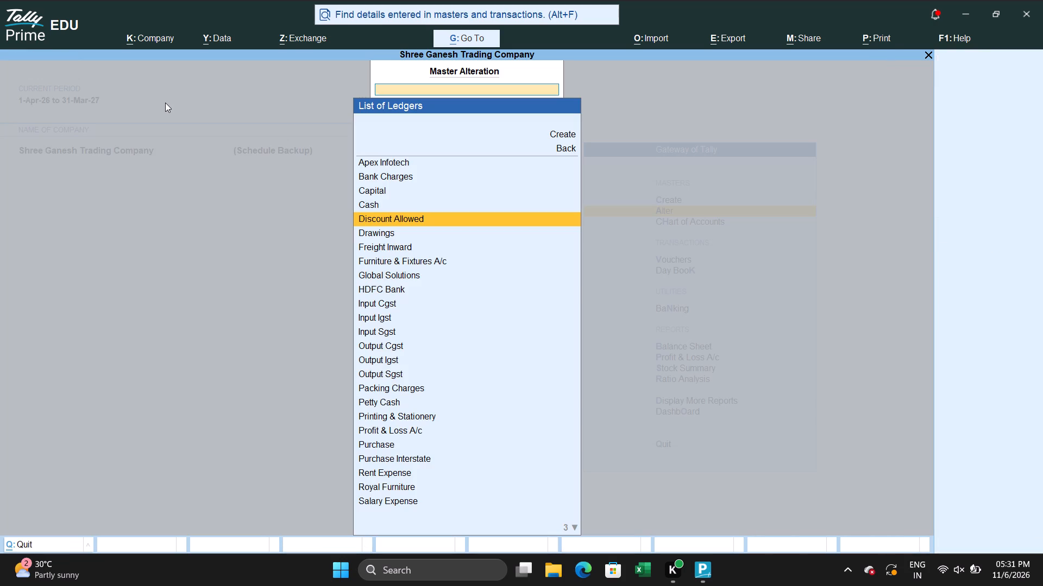
Look through the remaining existing ledgers to the end of the list, and return to the Gateway of Tally.
{"action": "key", "text": "Down"}
{"action": "key", "text": "Down"}
{"action": "key", "text": "Down"}
{"action": "key", "text": "Down"}
{"action": "key", "text": "Down"}
{"action": "key", "text": "Down"}
{"action": "key", "text": "Down"}
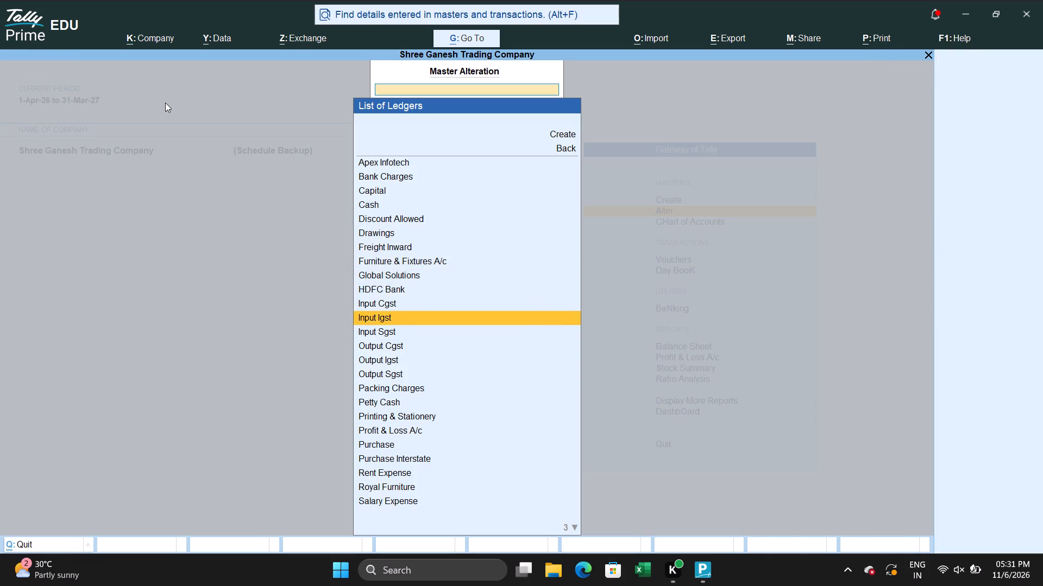
{"action": "key", "text": "Down"}
{"action": "key", "text": "Down"}
{"action": "key", "text": "Down"}
{"action": "key", "text": "Down"}
{"action": "key", "text": "Down"}
{"action": "key", "text": "Down"}
{"action": "key", "text": "Down"}
{"action": "key", "text": "Down"}
{"action": "key", "text": "Down"}
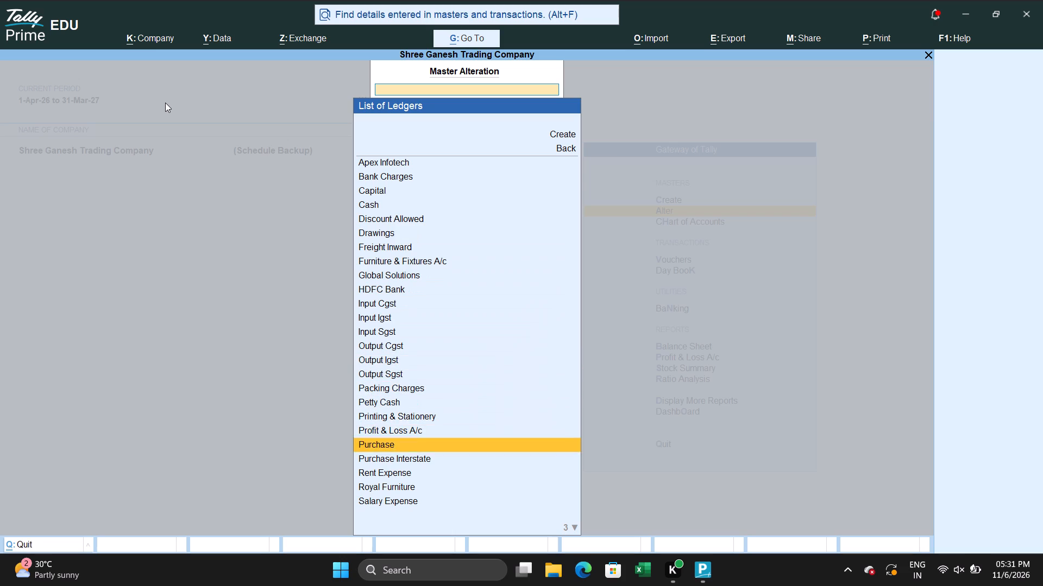
{"action": "key", "text": "Down"}
{"action": "key", "text": "Down"}
{"action": "key", "text": "Down"}
{"action": "key", "text": "Down"}
{"action": "key", "text": "Down"}
{"action": "key", "text": "Down"}
{"action": "key", "text": "Down"}
{"action": "key", "text": "Down"}
{"action": "key", "text": "Down"}
{"action": "key", "text": "Down"}
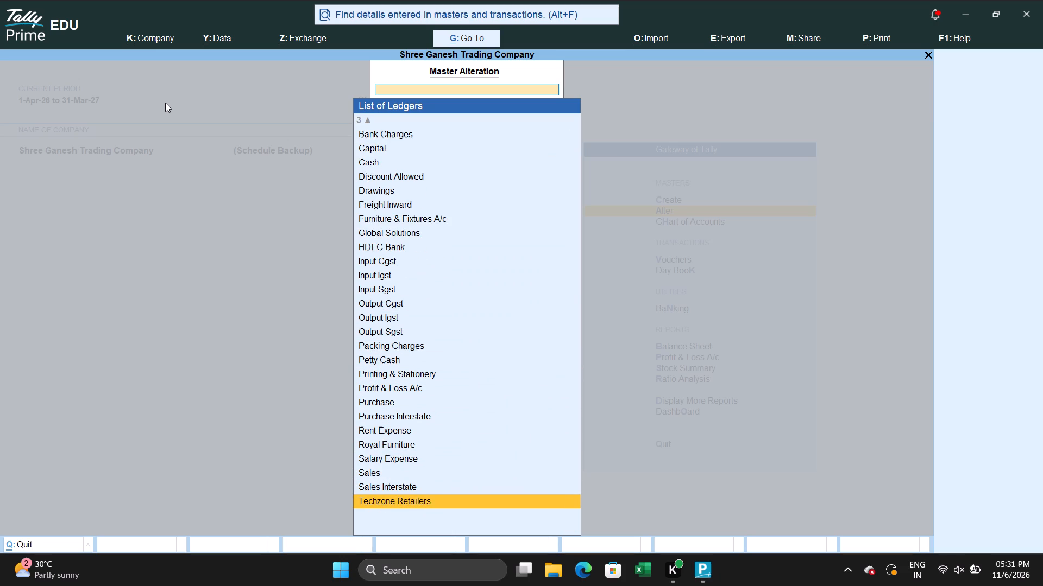
{"action": "key", "text": "Escape"}
{"action": "key", "text": "Escape"}
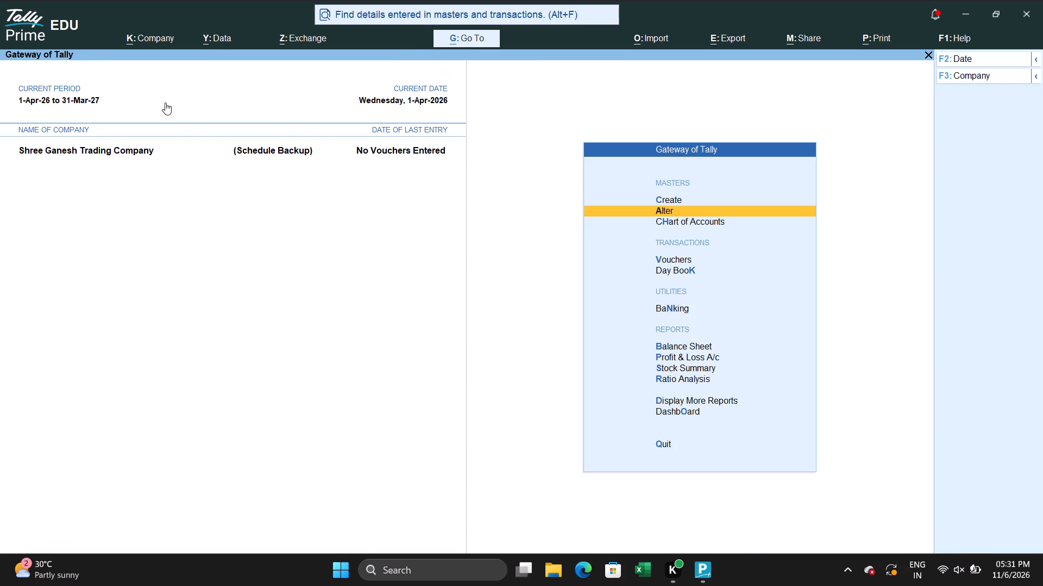
Start a new ledger named Discount Received and place it under the Indirect Expenses group.
{"action": "key", "text": "Up"}
{"action": "key", "text": "Return"}
{"action": "key", "text": "Down"}
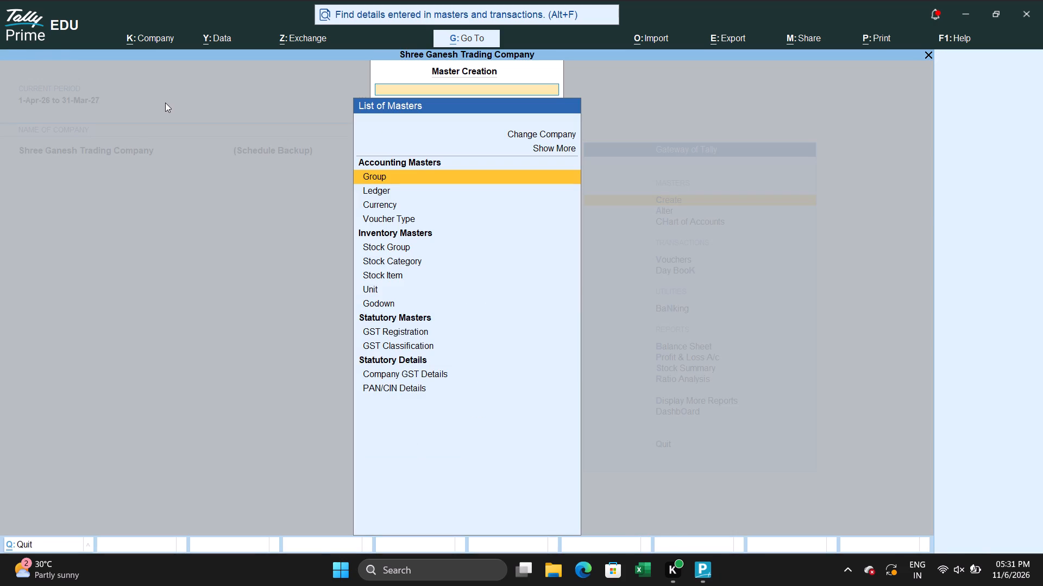
{"action": "key", "text": "Return"}
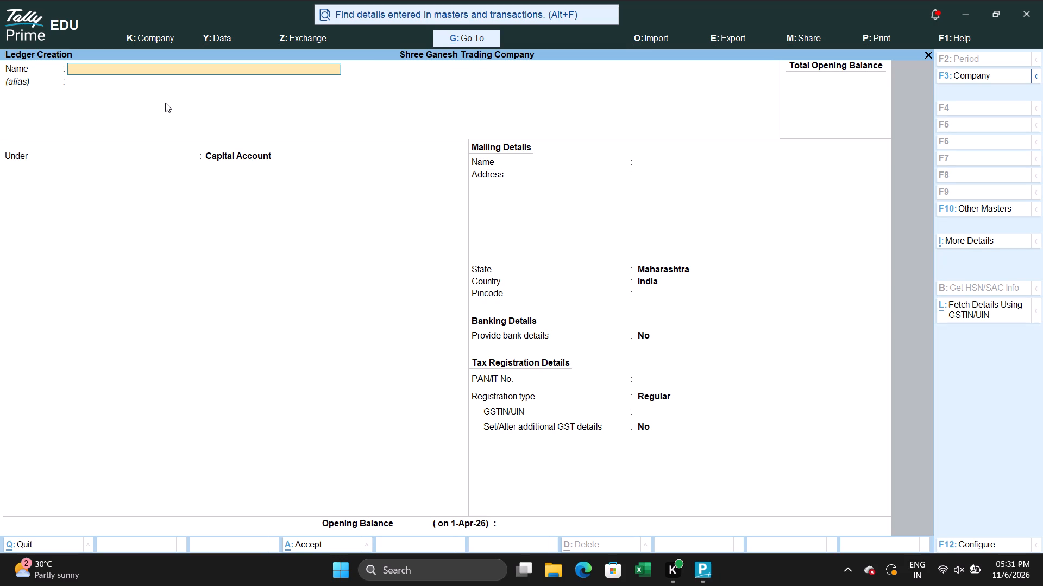
{"action": "type", "text": "discount"}
{"action": "key", "text": "space"}
{"action": "type", "text": "received"}
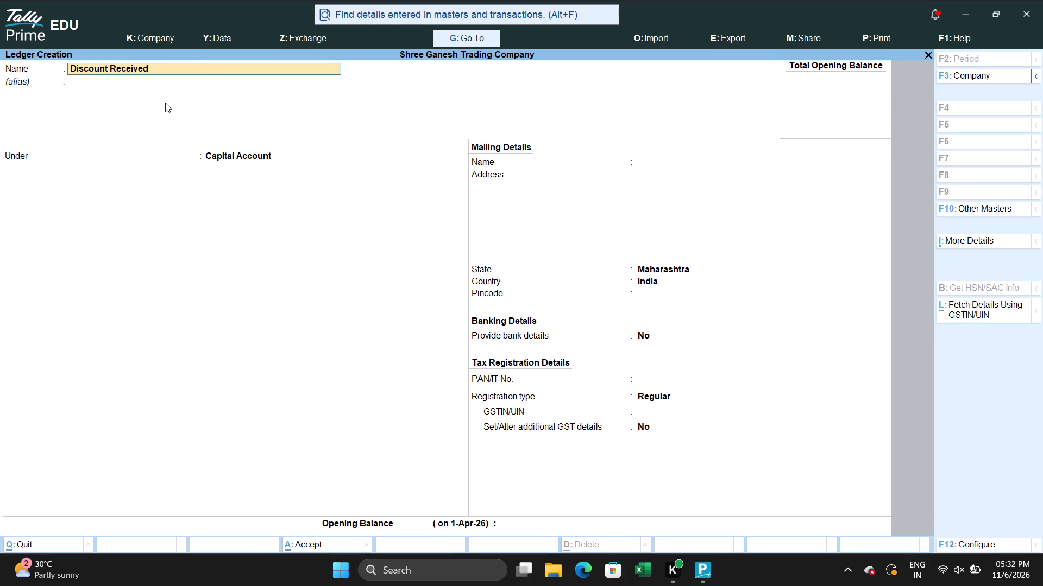
{"action": "key", "text": "space"}
{"action": "key", "text": "Return"}
{"action": "key", "text": "Return"}
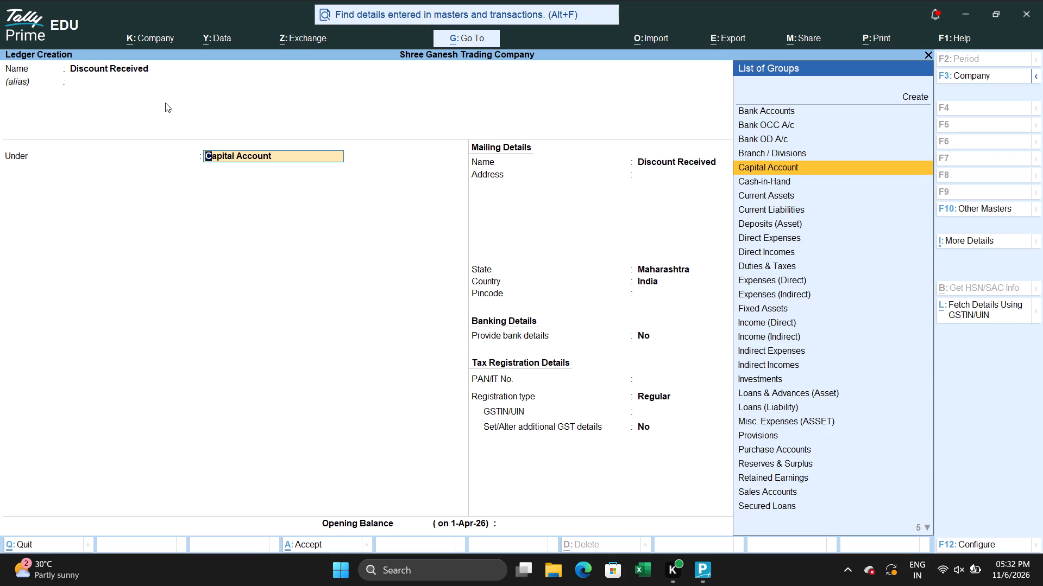
{"action": "type", "text": "in"}
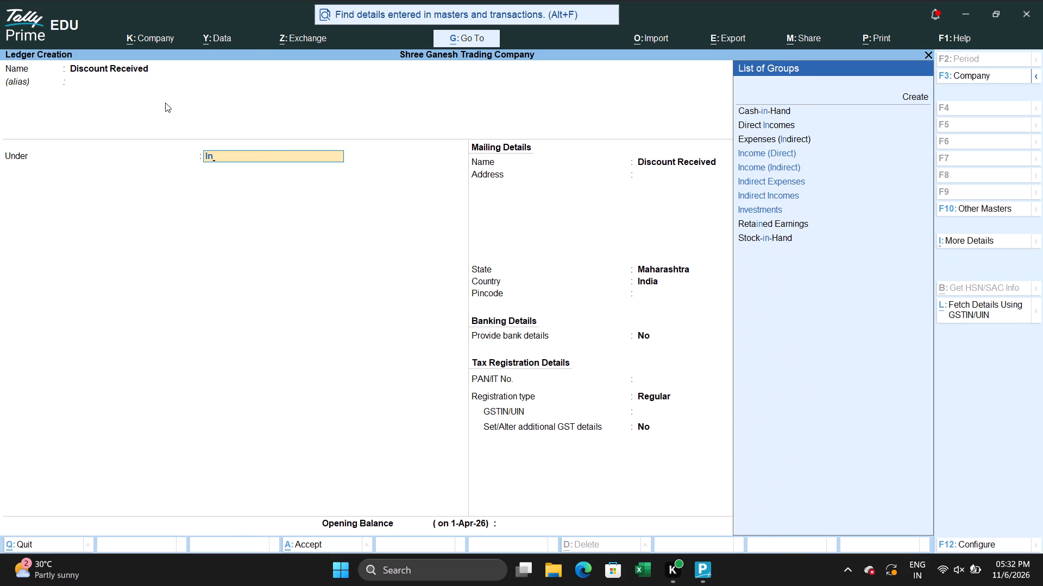
{"action": "key", "text": "Down"}
{"action": "key", "text": "Down"}
{"action": "key", "text": "Down"}
{"action": "key", "text": "Return"}
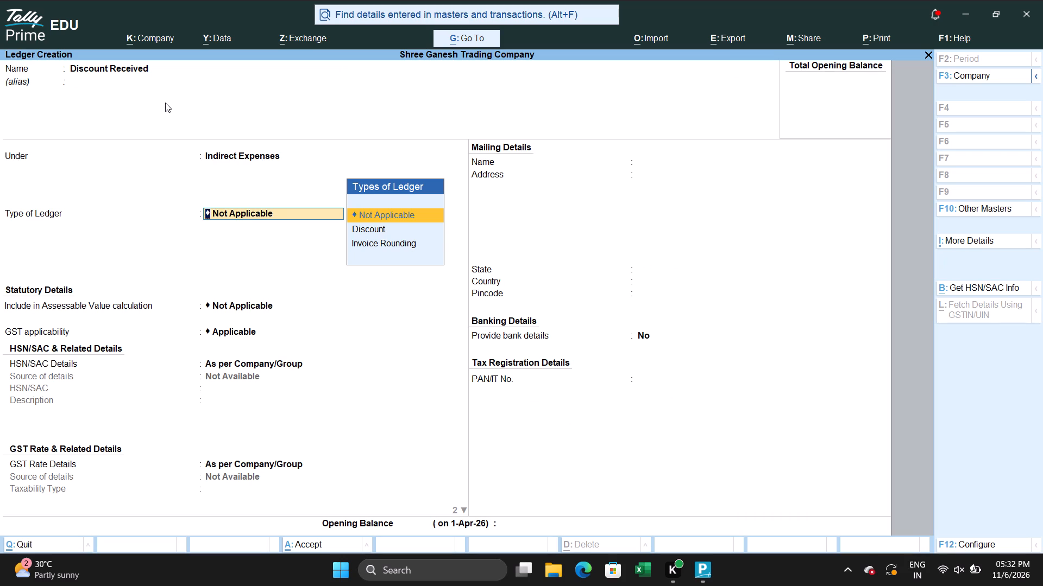
Set the new ledger's GST applicability to Not Applicable, keep its ledger type Not Applicable, save it, and leave ledger creation.
{"action": "key", "text": "Return"}
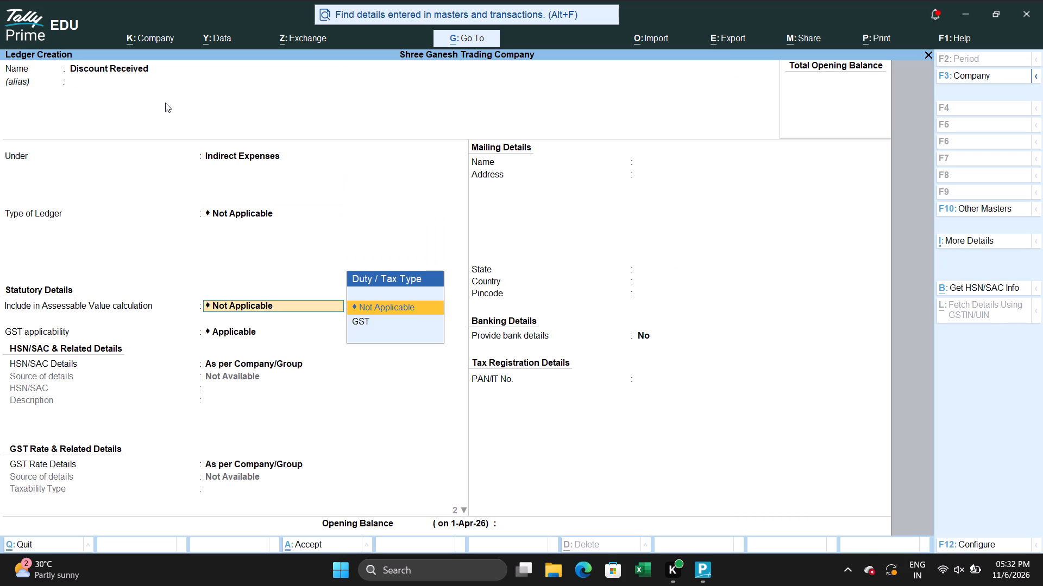
{"action": "key", "text": "Return"}
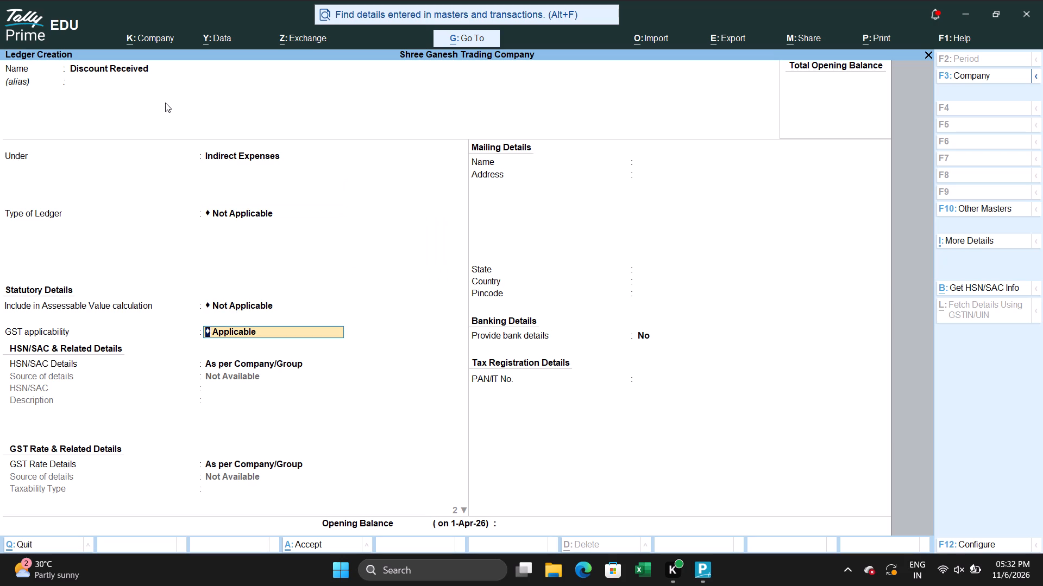
{"action": "key", "text": "Return"}
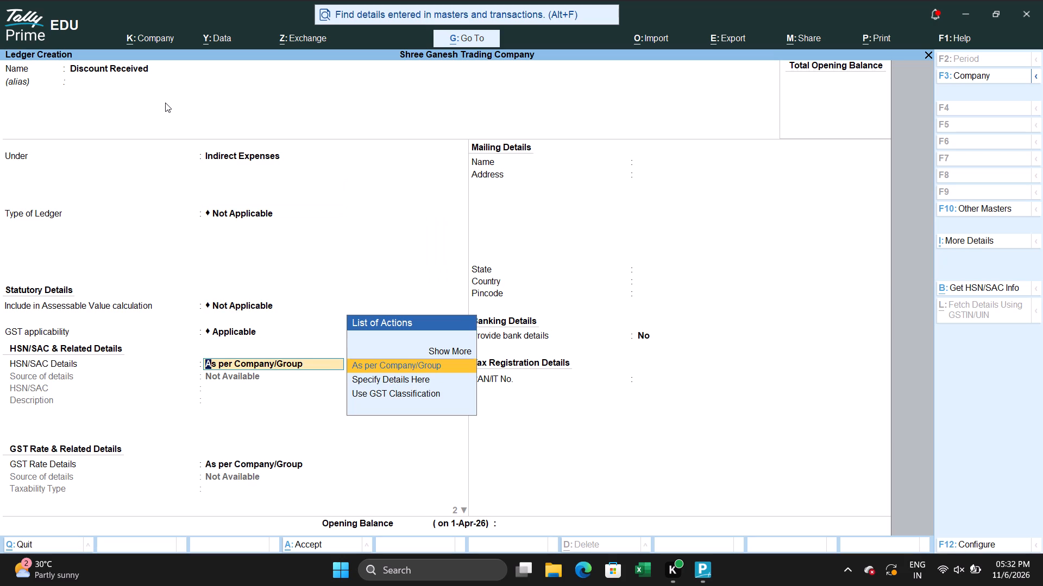
{"action": "key", "text": "BackSpace"}
{"action": "key", "text": "Down"}
{"action": "key", "text": "Return"}
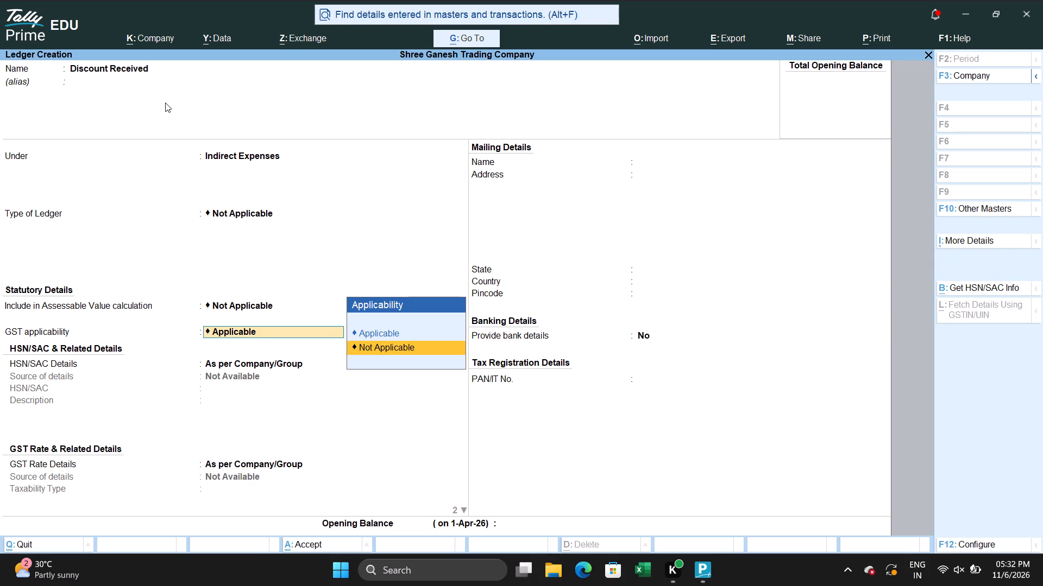
{"action": "key", "text": "Return"}
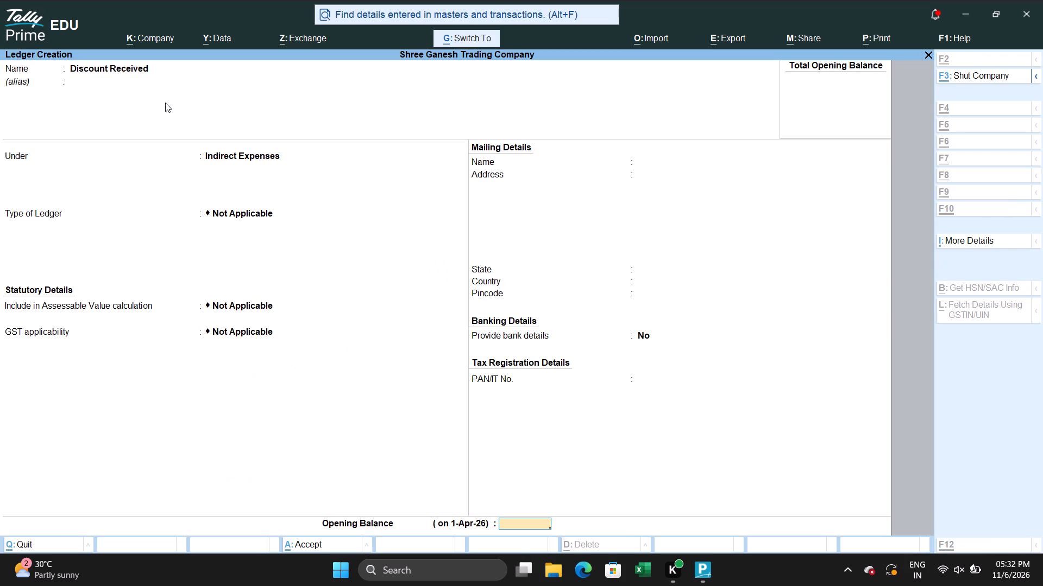
{"action": "key", "text": "ctrl+a"}
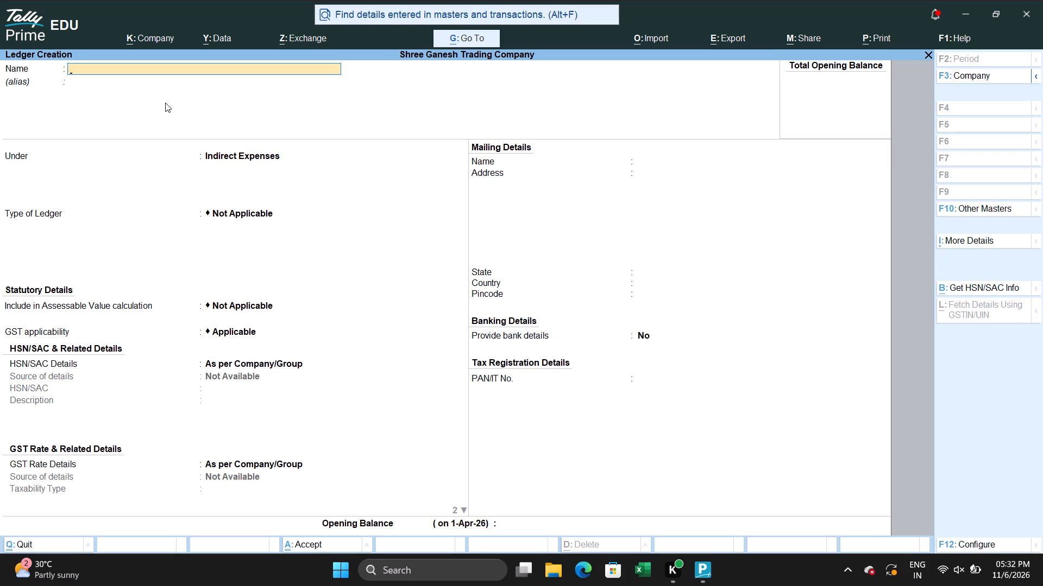
{"action": "key", "text": "Escape"}
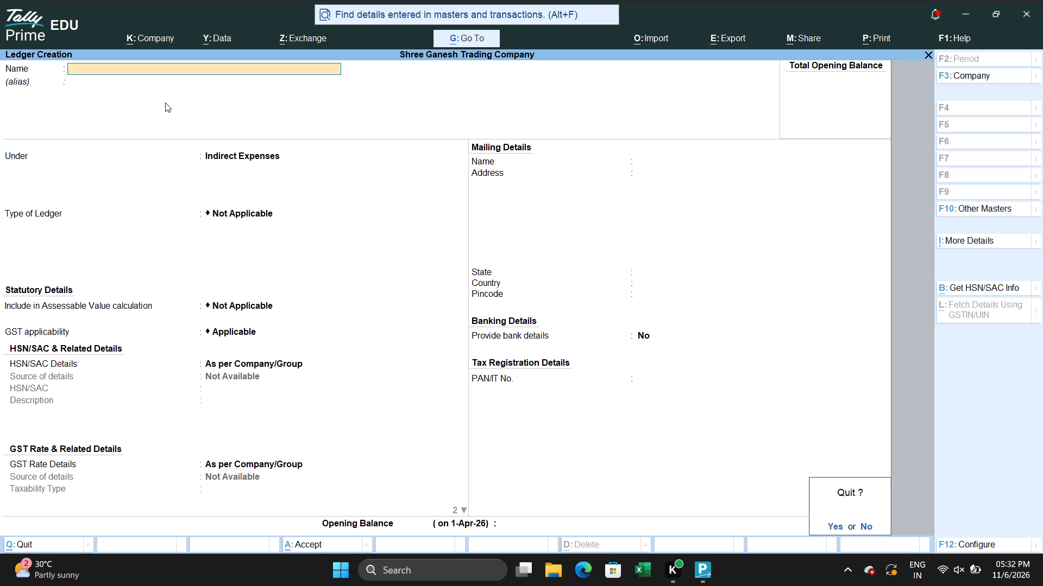
{"action": "key", "text": "Escape"}
{"action": "key", "text": "Escape"}
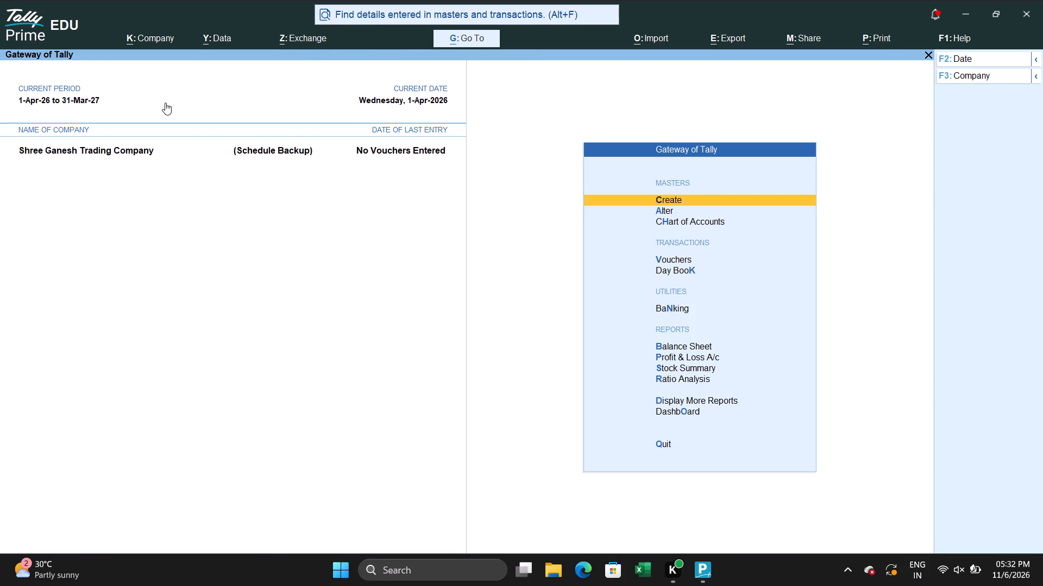
Bring up the list of existing ledgers for alteration and go to the Discount Received ledger.
{"action": "key", "text": "Down"}
{"action": "key", "text": "Return"}
{"action": "key", "text": "Down"}
{"action": "key", "text": "Return"}
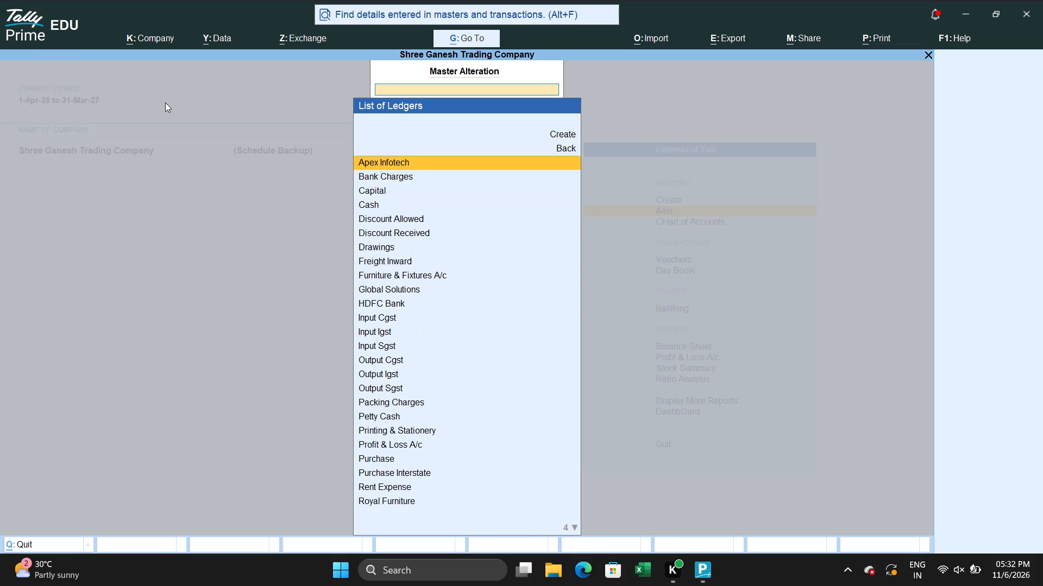
{"action": "key", "text": "Down"}
{"action": "key", "text": "Down"}
{"action": "key", "text": "Down"}
{"action": "key", "text": "Down"}
{"action": "key", "text": "Down"}
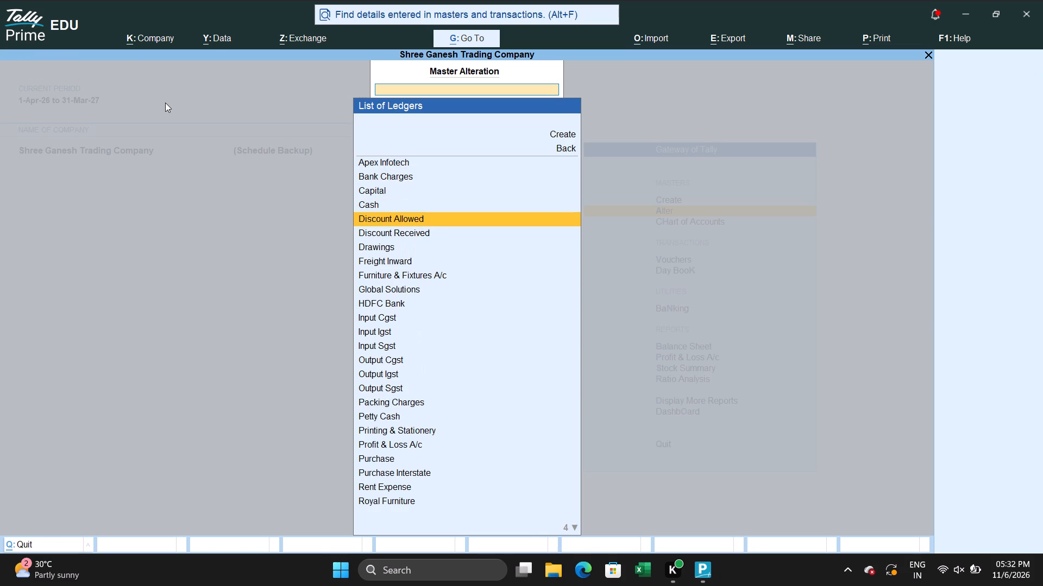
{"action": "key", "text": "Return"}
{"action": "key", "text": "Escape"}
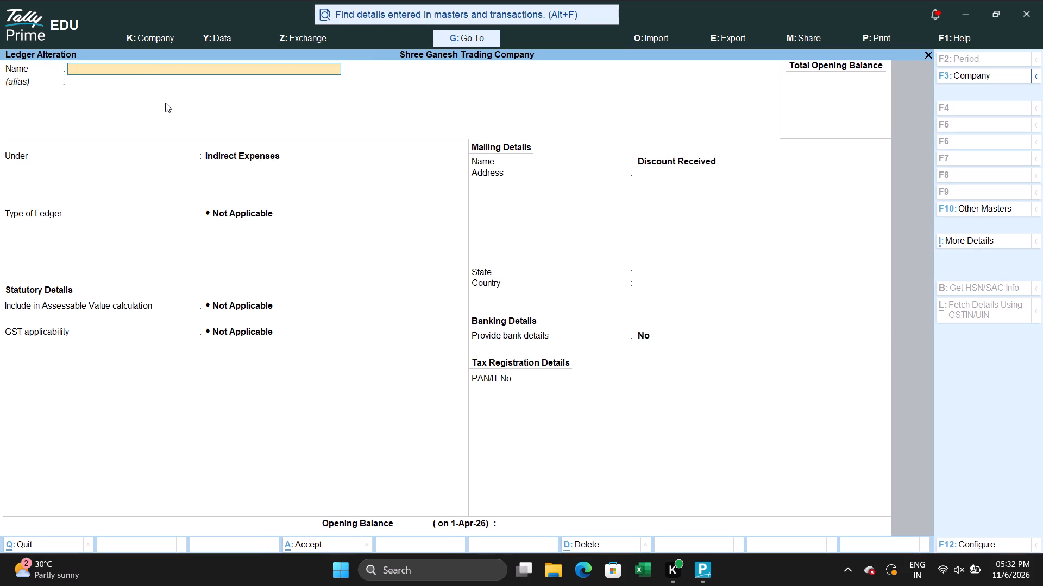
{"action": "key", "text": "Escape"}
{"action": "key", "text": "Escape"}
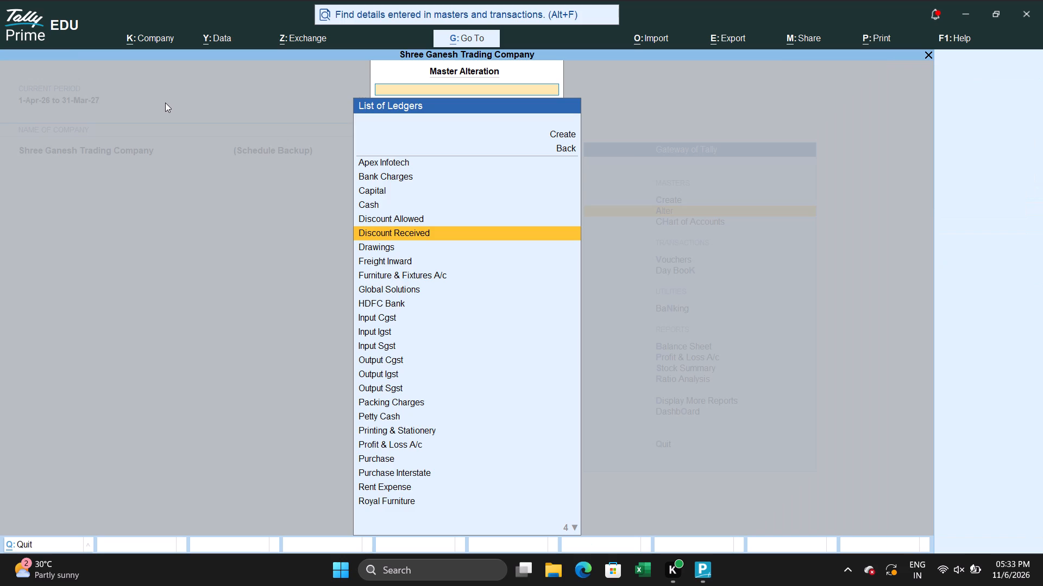
Alter the Discount Received ledger to place it under the Indirect Incomes group, keep its other settings, and save it.
{"action": "key", "text": "Return"}
{"action": "key", "text": "Return"}
{"action": "key", "text": "Return"}
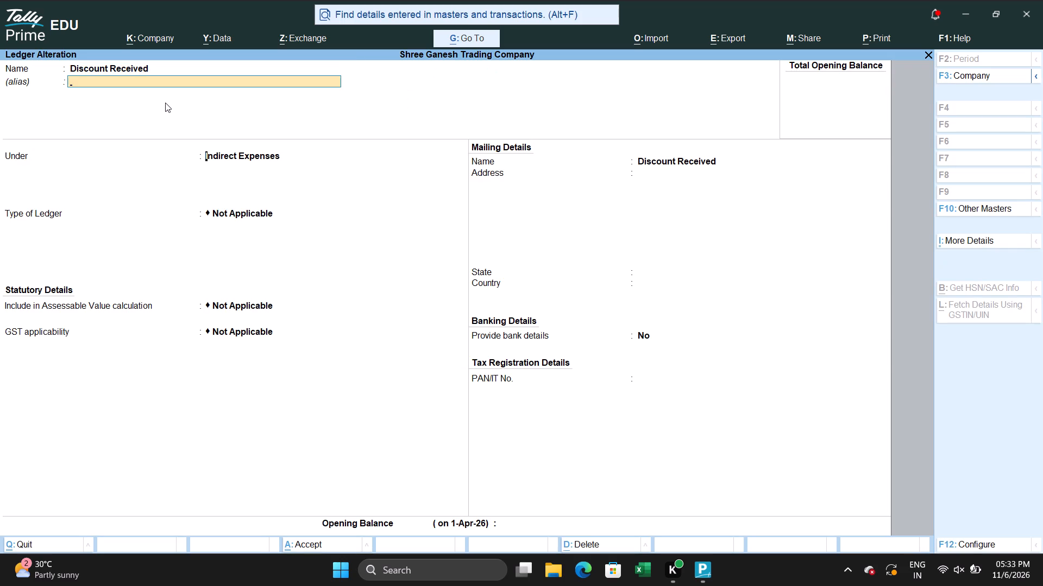
{"action": "type", "text": "indi"}
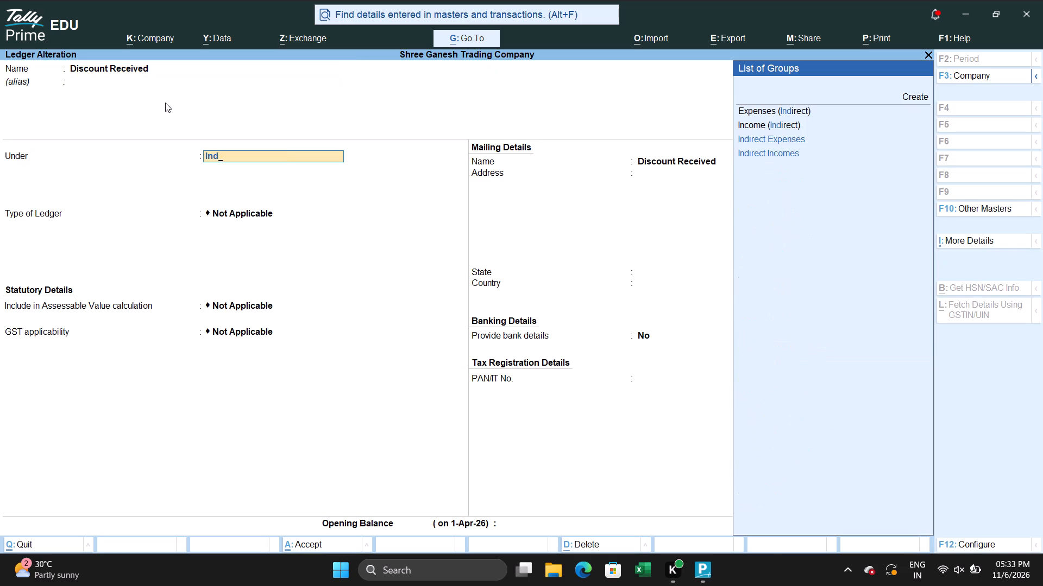
{"action": "key", "text": "Down"}
{"action": "key", "text": "Down"}
{"action": "key", "text": "Down"}
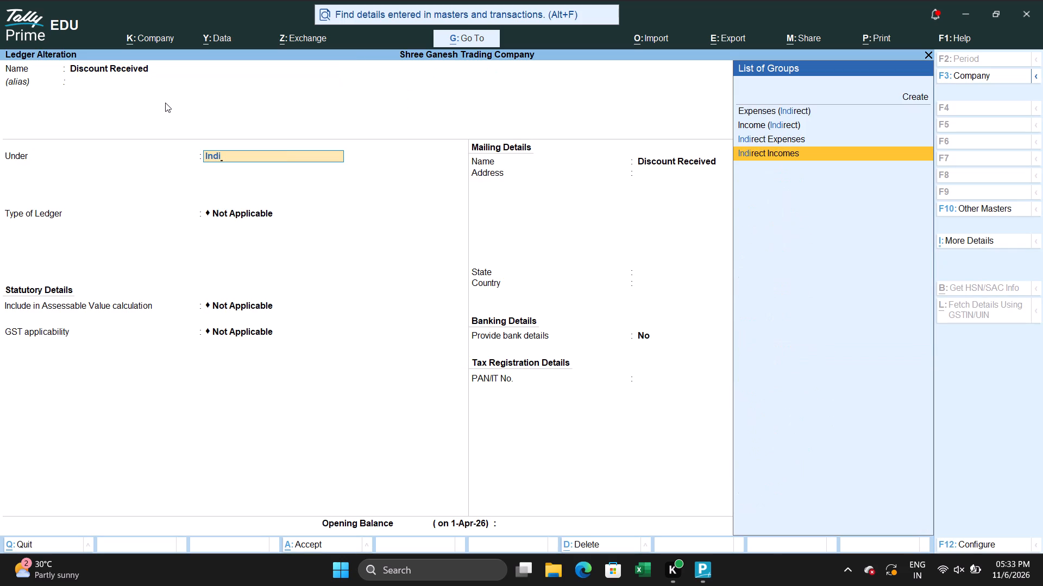
{"action": "key", "text": "Return"}
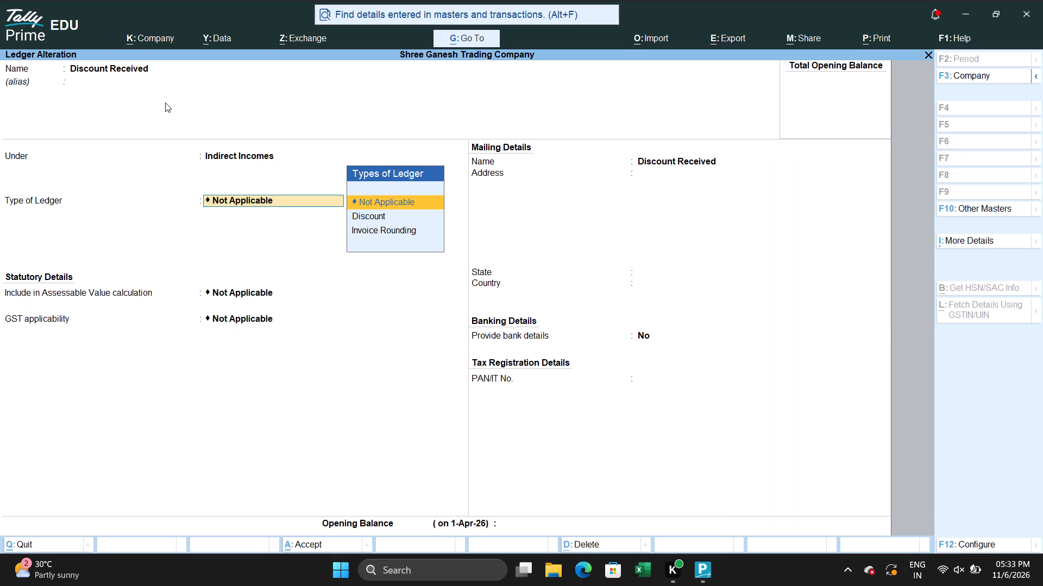
{"action": "key", "text": "Return"}
{"action": "key", "text": "Return"}
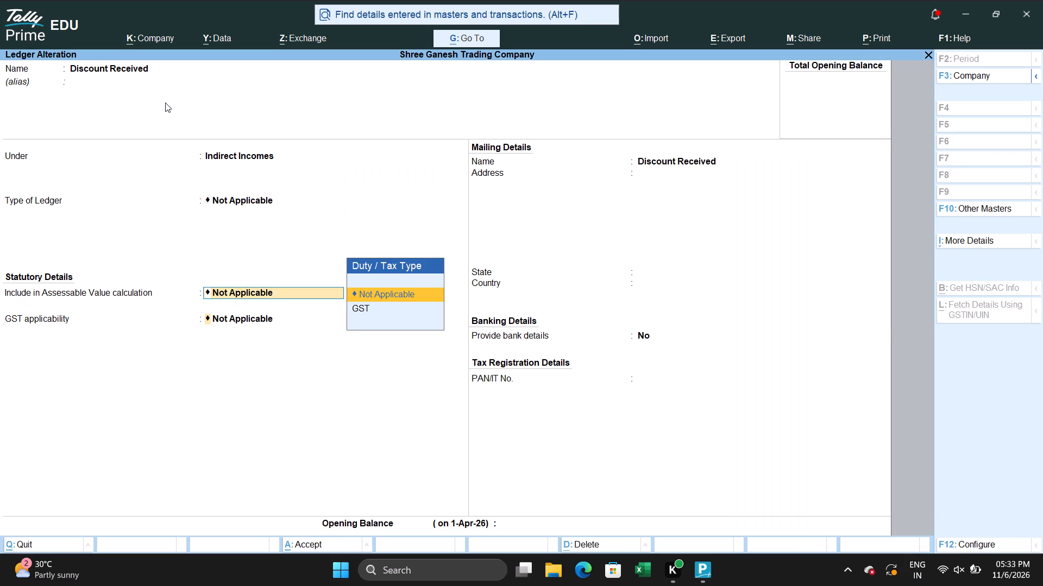
{"action": "key", "text": "Return"}
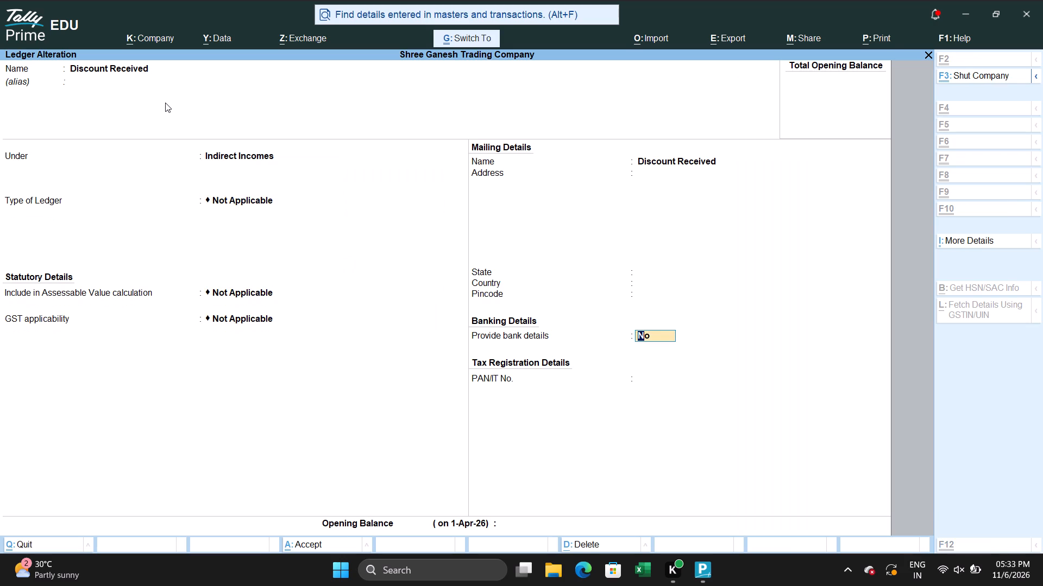
{"action": "key", "text": "ctrl+a"}
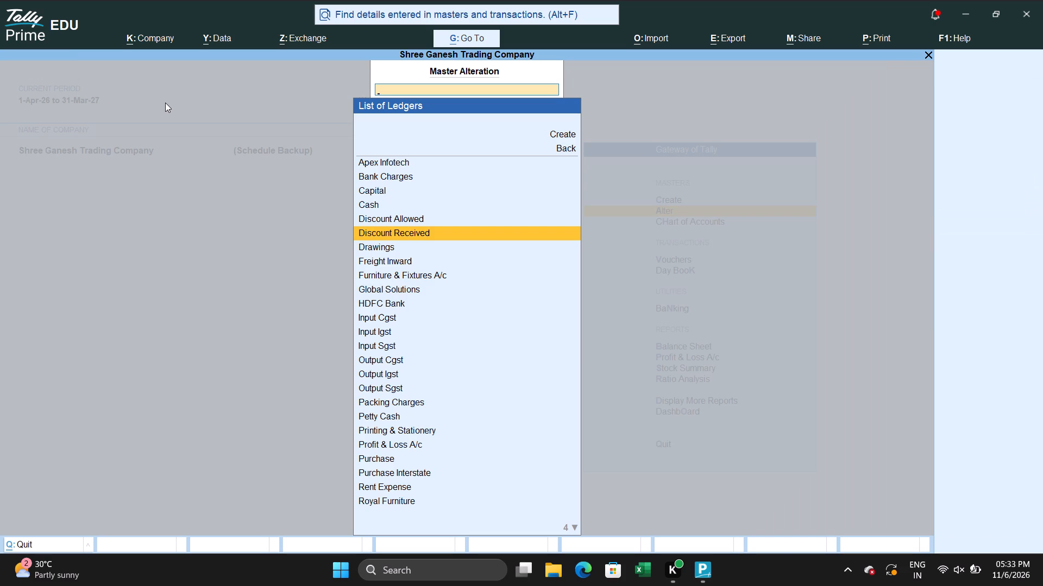
Find the Packing Charges ledger among the existing ledgers and open it for alteration.
{"action": "key", "text": "Down"}
{"action": "key", "text": "Down"}
{"action": "key", "text": "Down"}
{"action": "key", "text": "Down"}
{"action": "key", "text": "Down"}
{"action": "key", "text": "Down"}
{"action": "key", "text": "Down"}
{"action": "key", "text": "Down"}
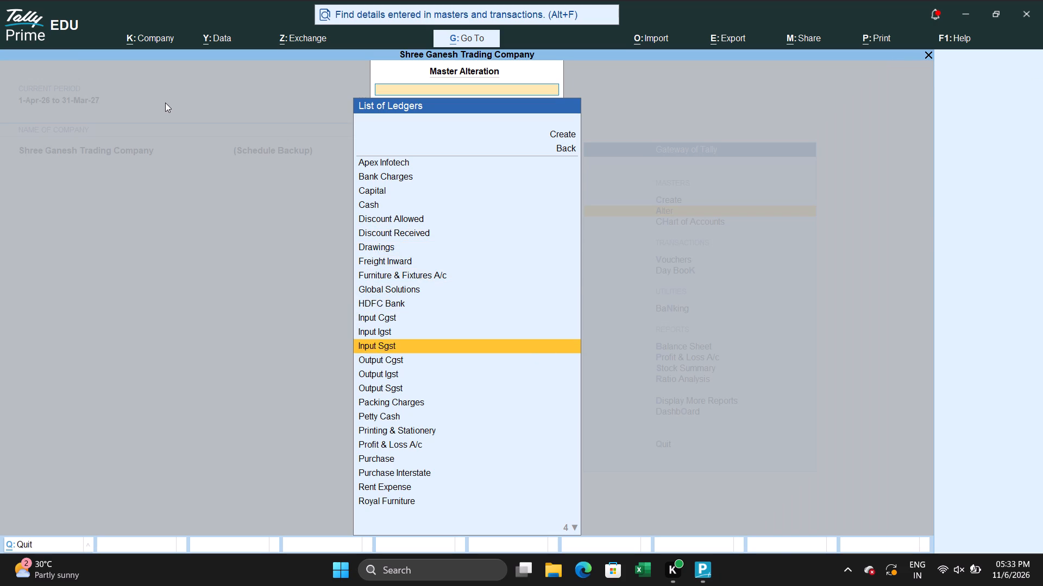
{"action": "key", "text": "Down"}
{"action": "key", "text": "Down"}
{"action": "key", "text": "Down"}
{"action": "key", "text": "Down"}
{"action": "key", "text": "Return"}
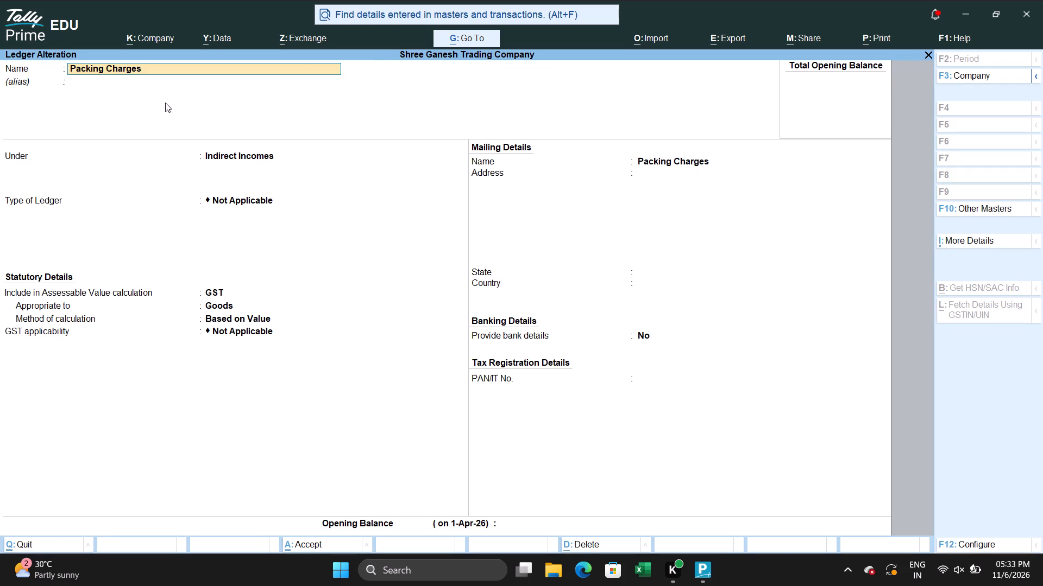
Review the Packing Charges ledger's group, ledger type, assessable value, calculation method and GST applicability settings.
{"action": "key", "text": "Return"}
{"action": "key", "text": "Return"}
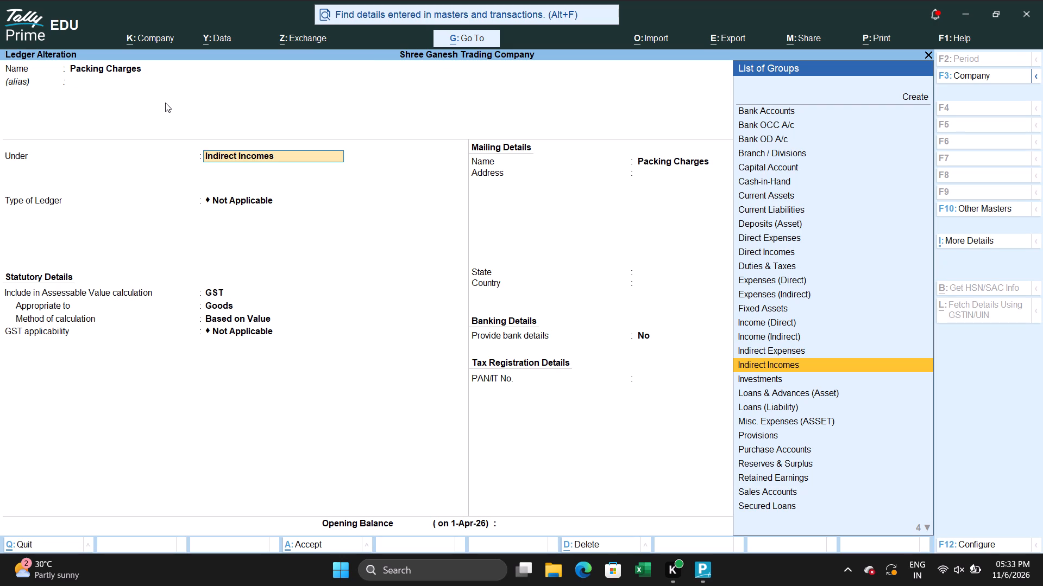
{"action": "key", "text": "Return"}
{"action": "key", "text": "Return"}
{"action": "key", "text": "Return"}
{"action": "key", "text": "Return"}
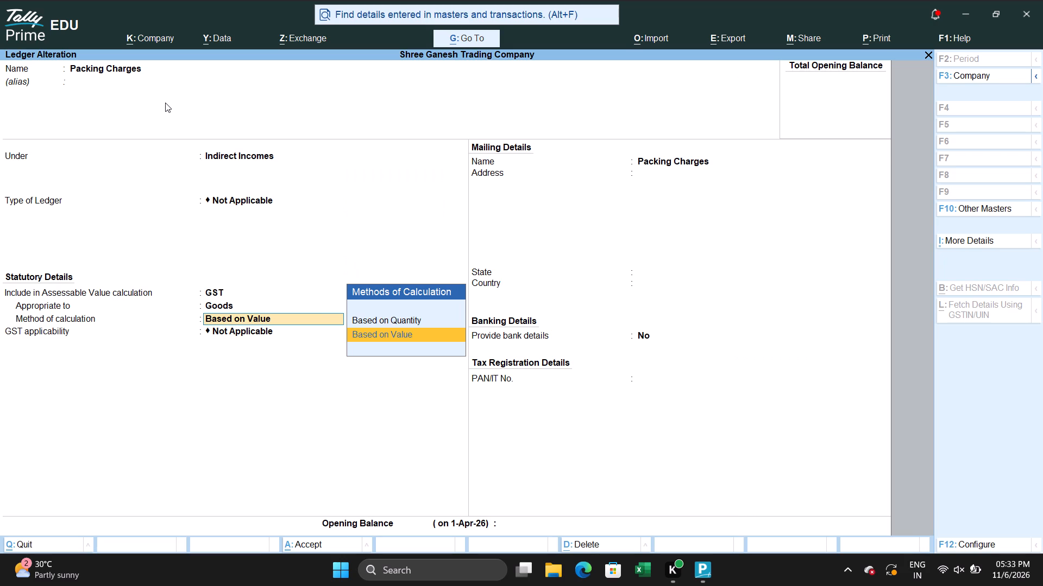
{"action": "key", "text": "Return"}
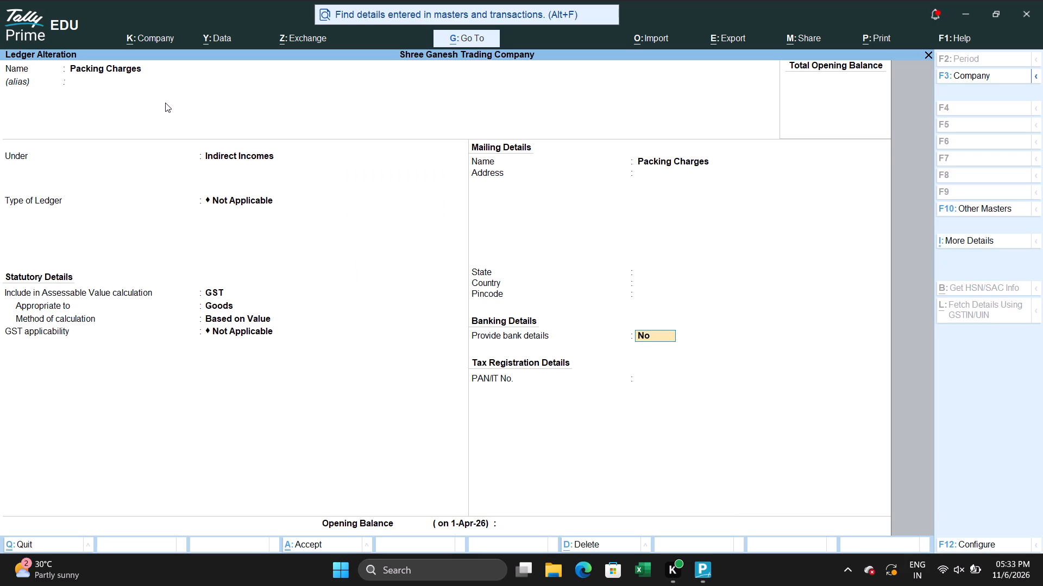
{"action": "key", "text": "Return"}
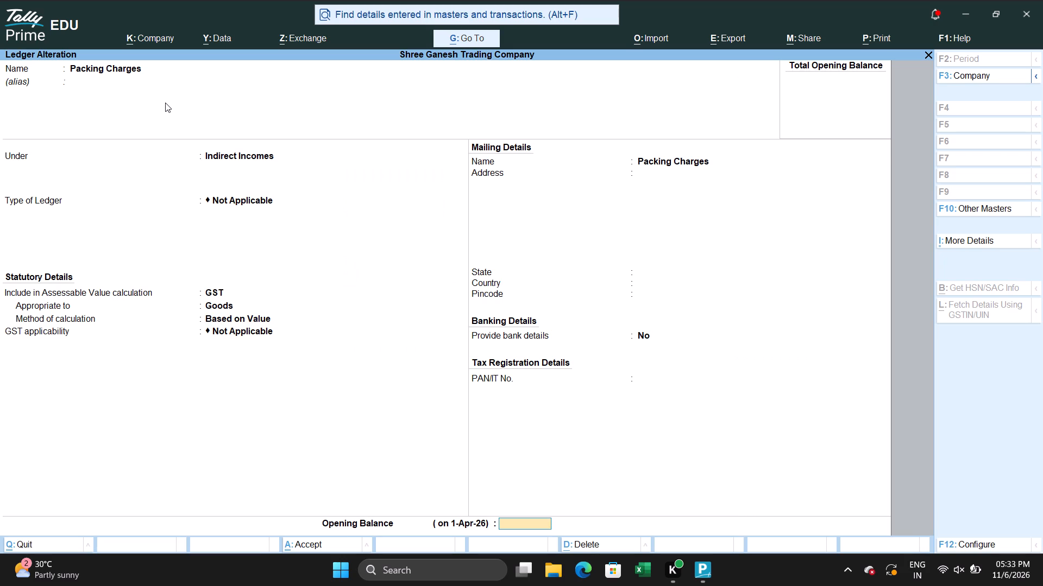
{"action": "key", "text": "BackSpace"}
{"action": "key", "text": "BackSpace"}
{"action": "key", "text": "BackSpace"}
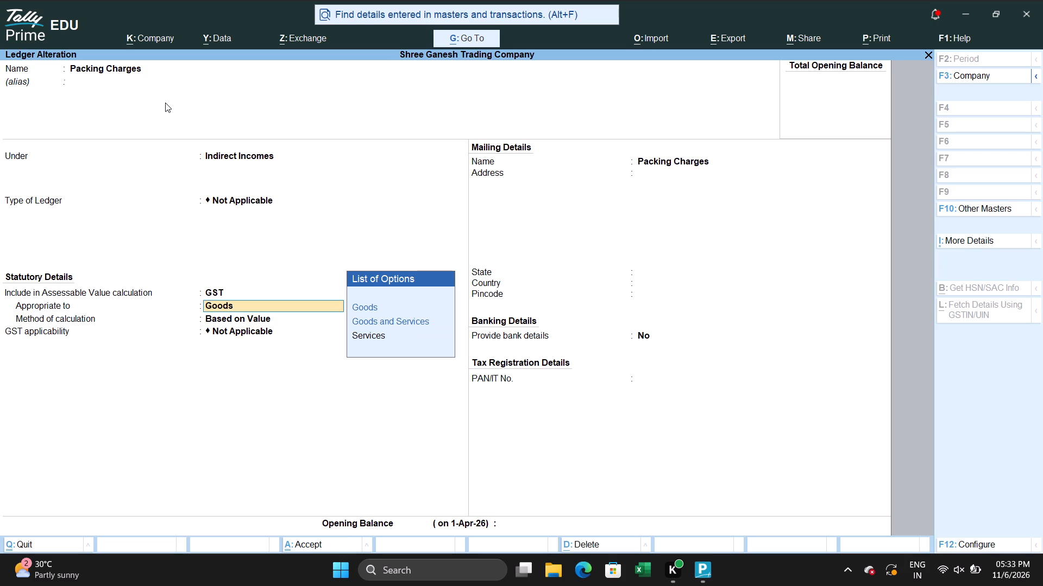
{"action": "key", "text": "Return"}
{"action": "key", "text": "Return"}
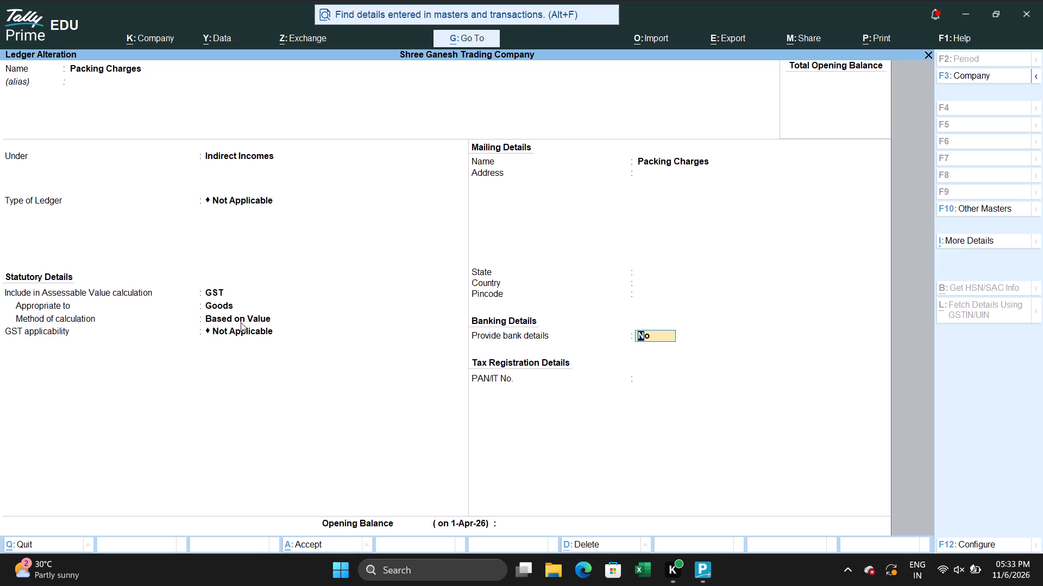
{"action": "double_click", "coordinate": [241, 336]}
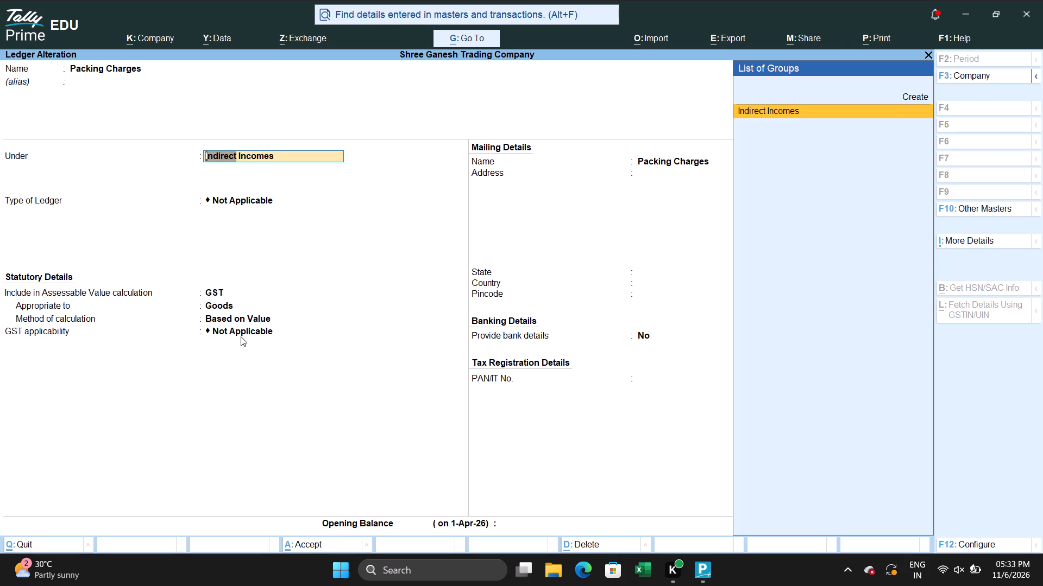
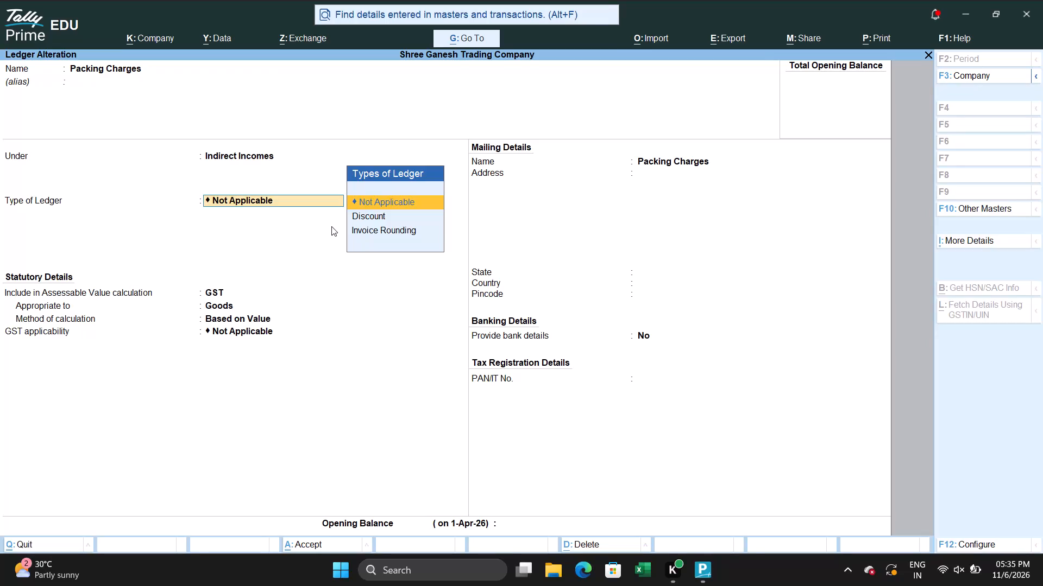
In the Packing Charges ledger, set Include in Assessable Value calculation to Not Applicable and GST applicability to Applicable.
{"action": "key", "text": "Return"}
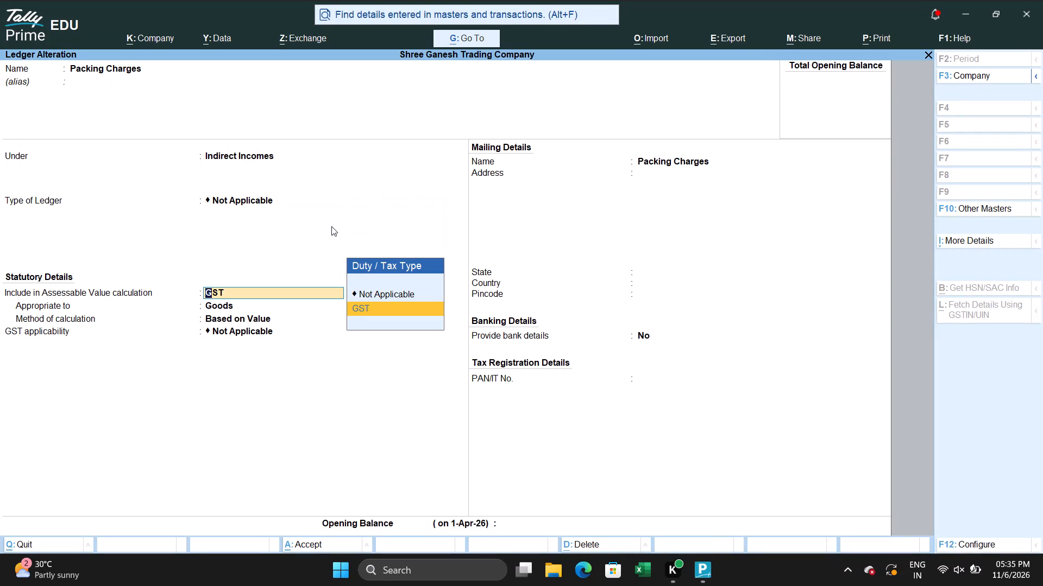
{"action": "key", "text": "Up"}
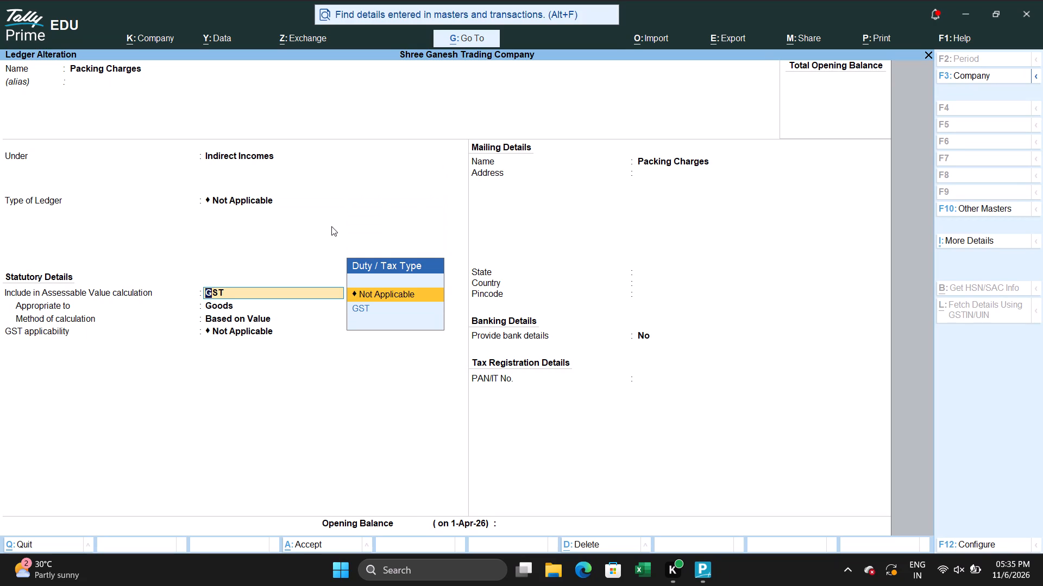
{"action": "key", "text": "Return"}
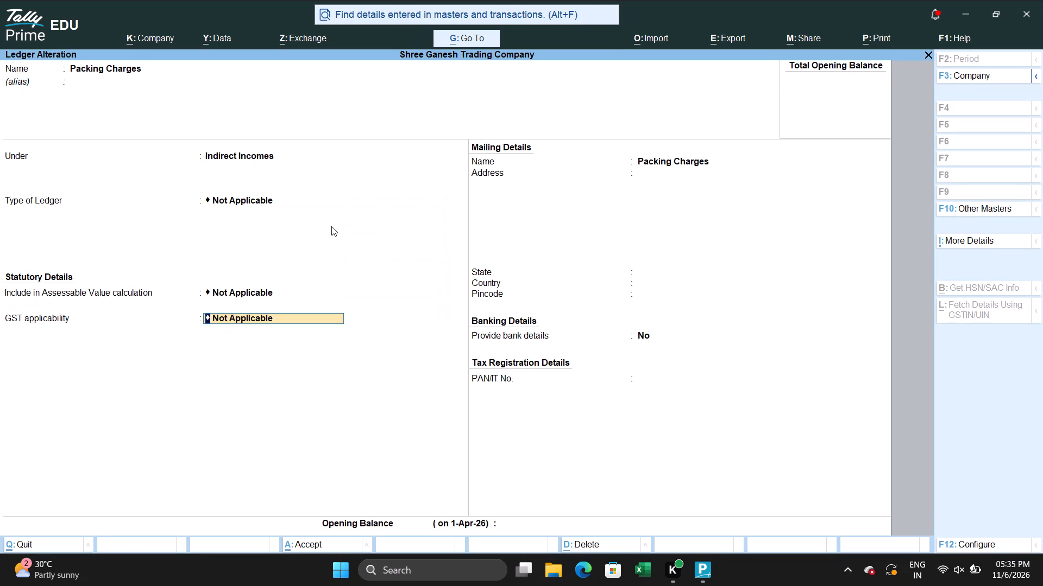
{"action": "key", "text": "Return"}
{"action": "key", "text": "BackSpace"}
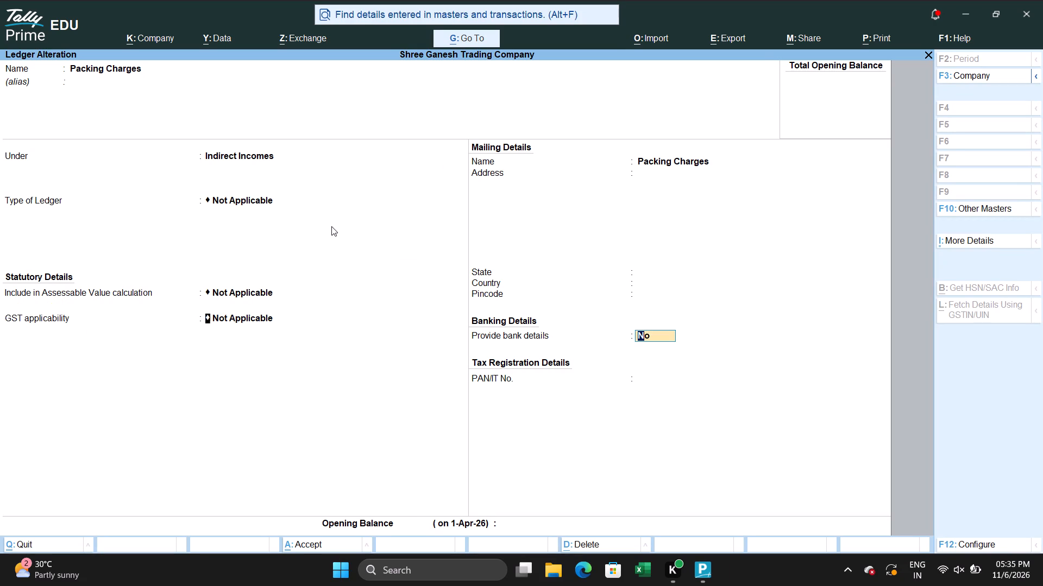
{"action": "key", "text": "Up"}
{"action": "key", "text": "Return"}
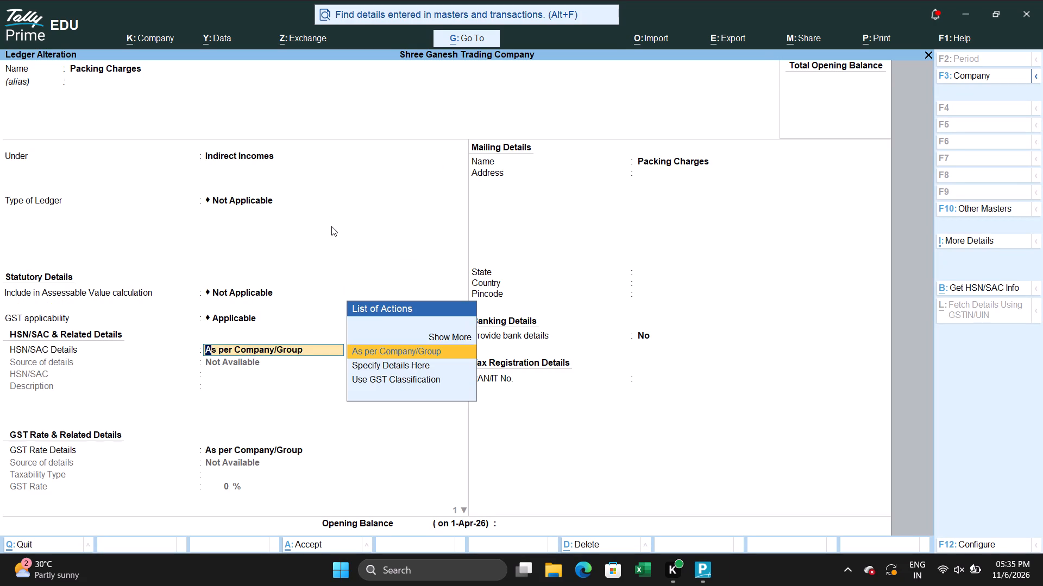
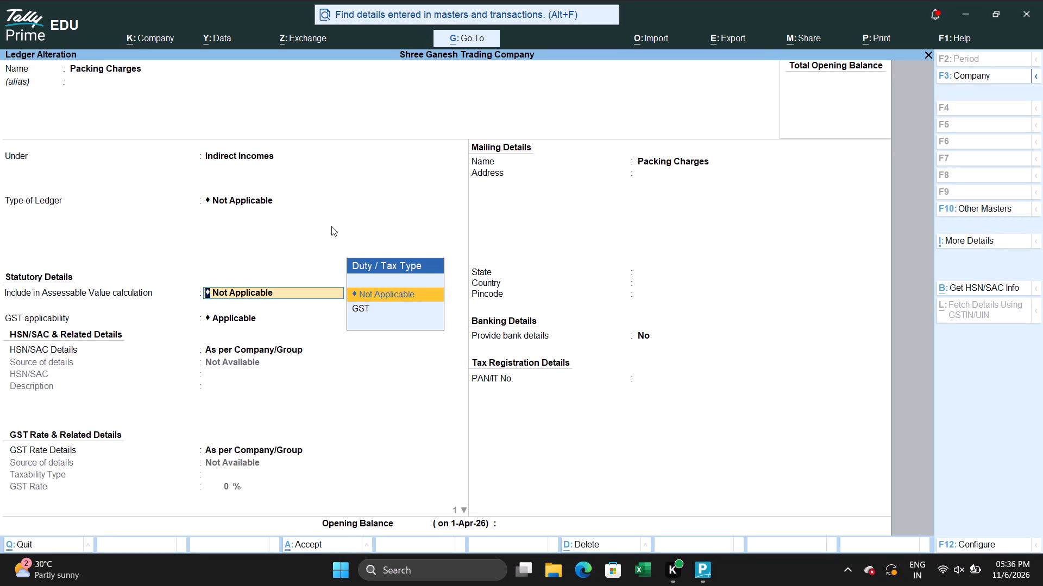
Include the Packing Charges ledger in the GST assessable value calculation, appropriated to Goods with the method Based on Value.
{"action": "key", "text": "Down"}
{"action": "key", "text": "Return"}
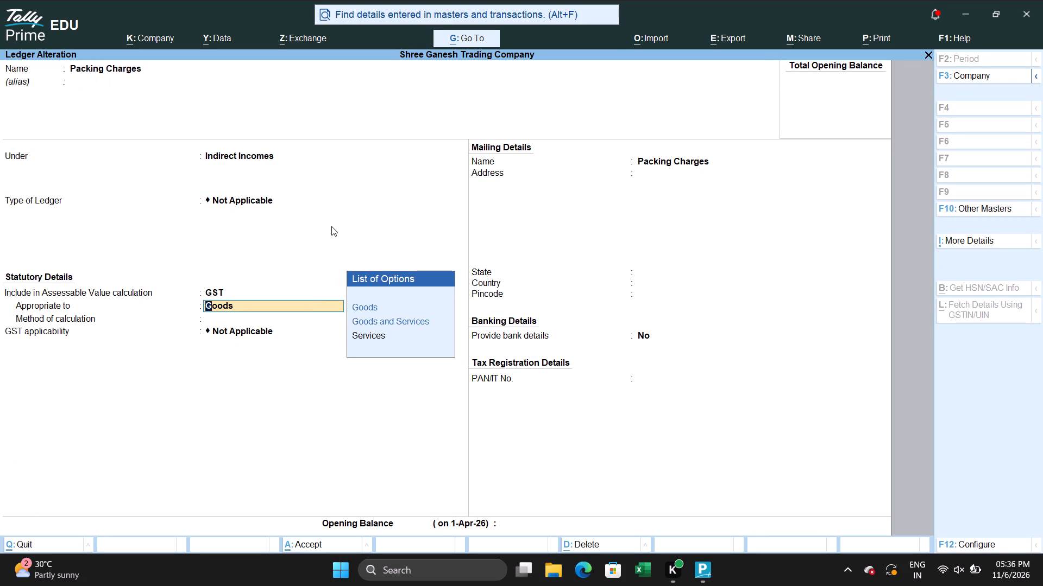
{"action": "key", "text": "Return"}
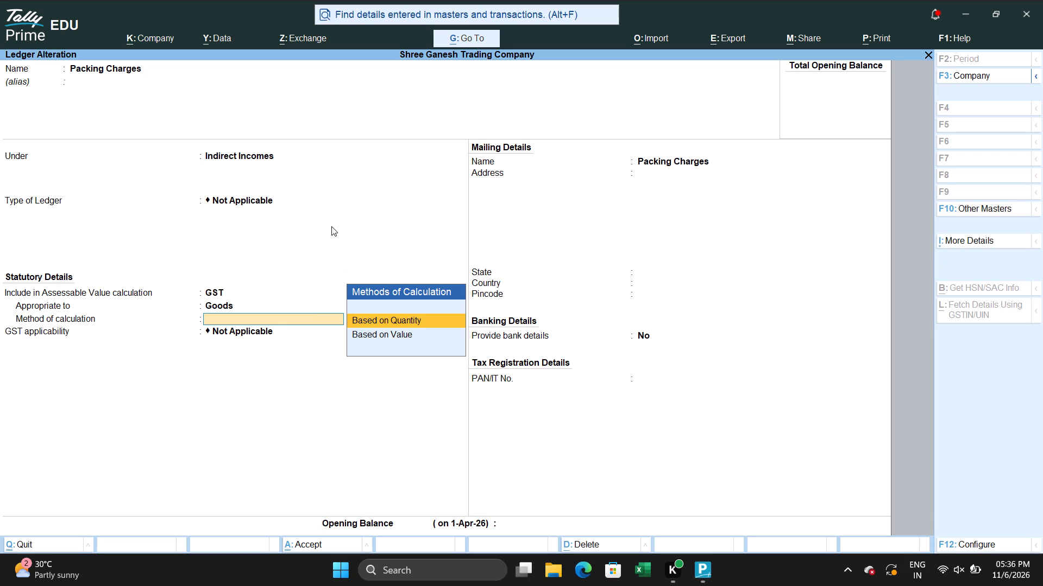
{"action": "key", "text": "Down"}
{"action": "key", "text": "Return"}
{"action": "key", "text": "Return"}
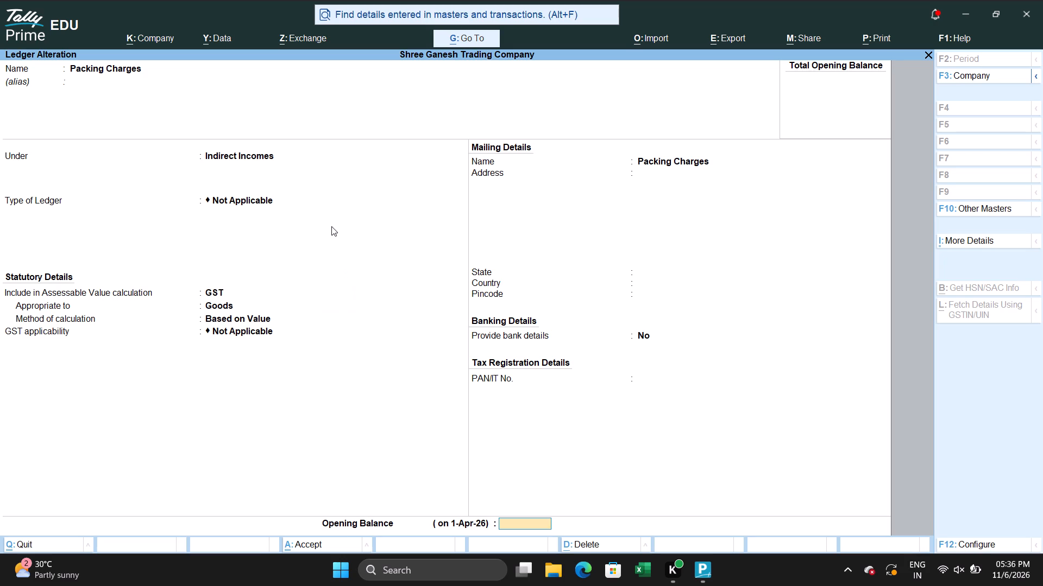
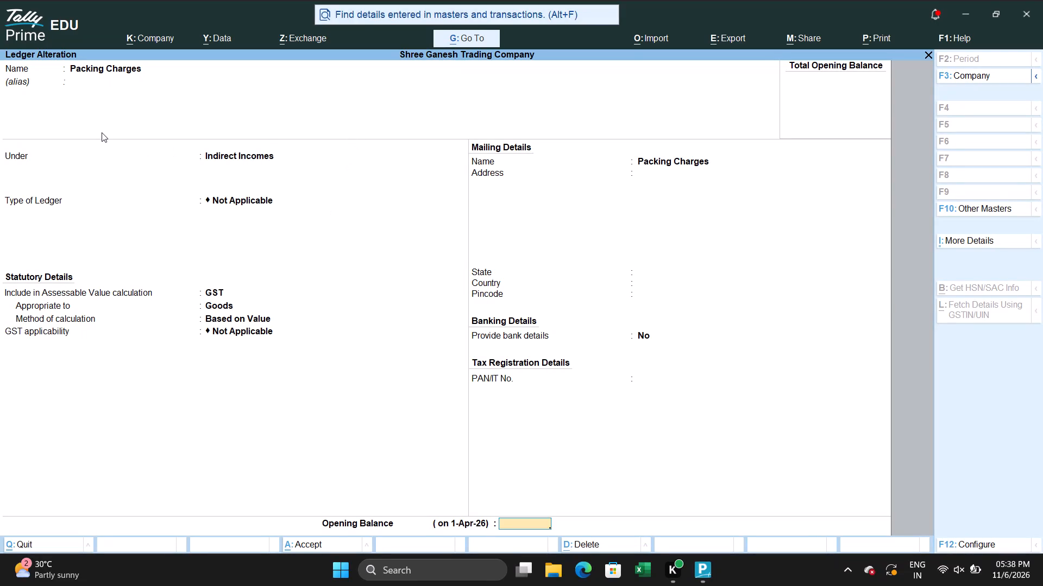
Accept the Packing Charges ledger alteration with no opening balance and save it.
{"action": "key", "text": "Return"}
{"action": "key", "text": "Return"}
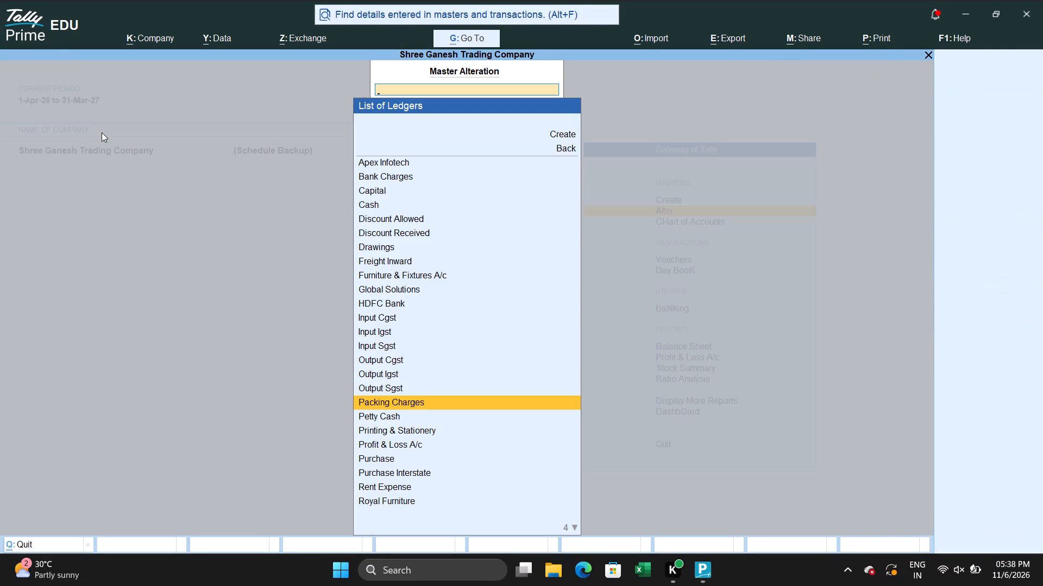
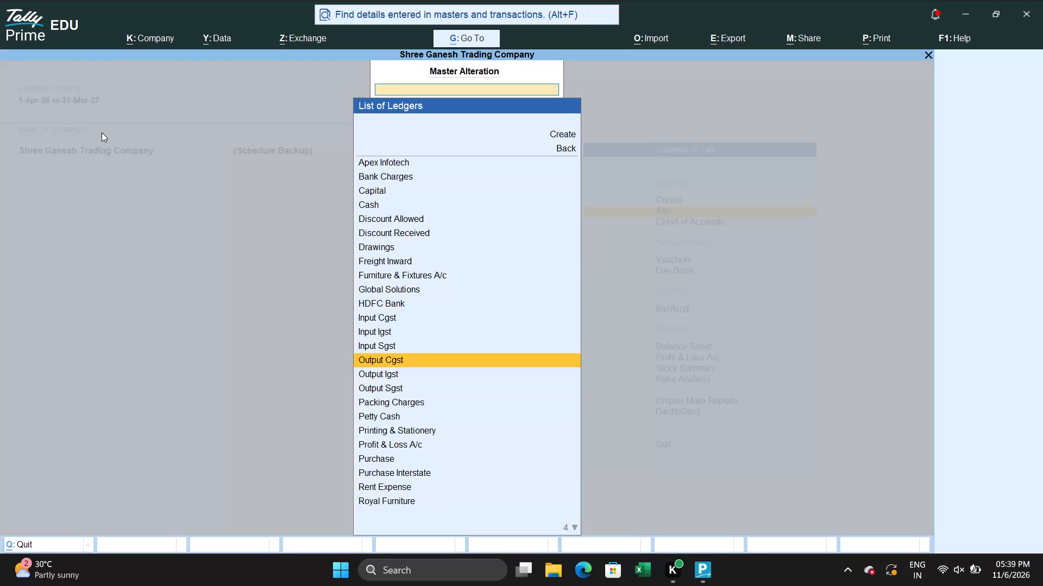
Review the Discount Received ledger's group, ledger type, assessable value, GST applicability and bank details settings, and accept the ledger without changes.
{"action": "key", "text": "Up"}
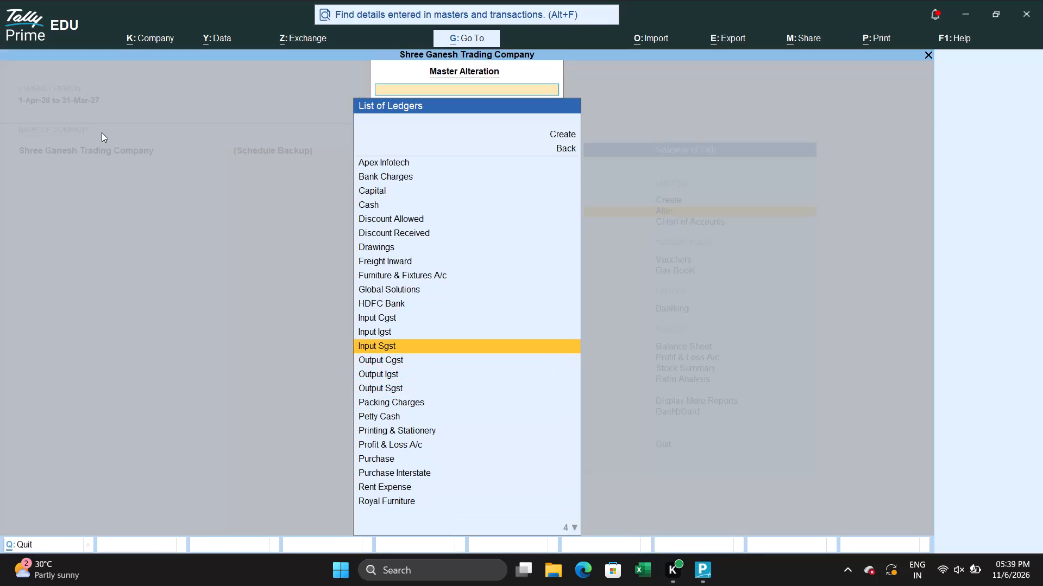
{"action": "key", "text": "Up"}
{"action": "key", "text": "Up"}
{"action": "key", "text": "Up"}
{"action": "key", "text": "Up"}
{"action": "key", "text": "Up"}
{"action": "key", "text": "Up"}
{"action": "key", "text": "Up"}
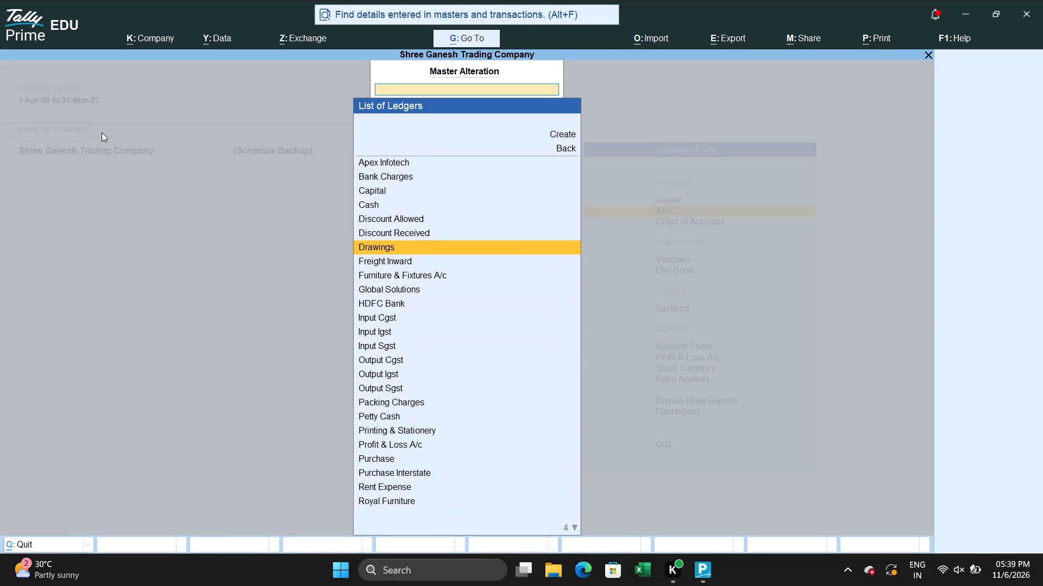
{"action": "key", "text": "Return"}
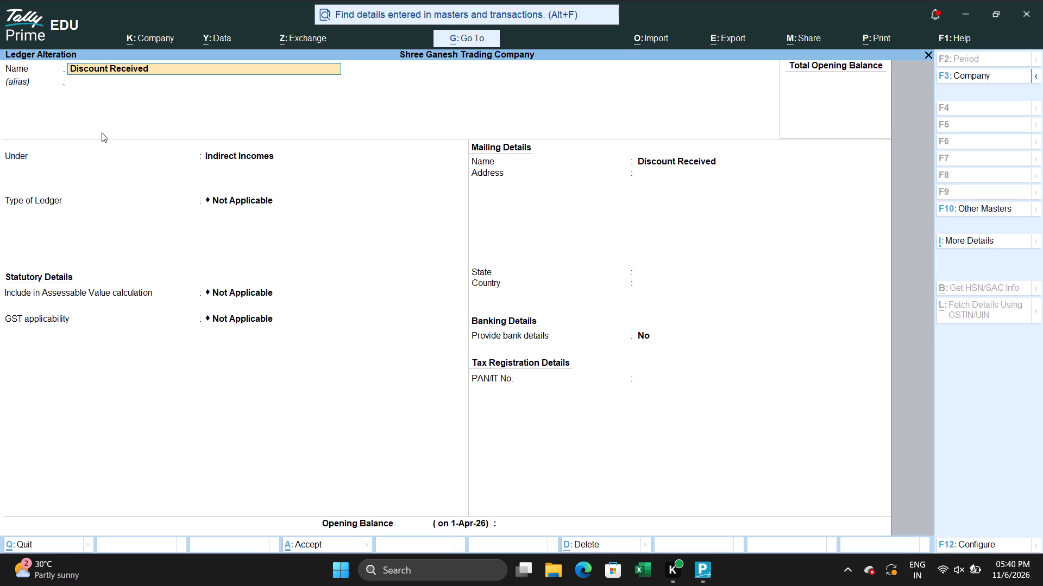
{"action": "key", "text": "Return"}
{"action": "key", "text": "Return"}
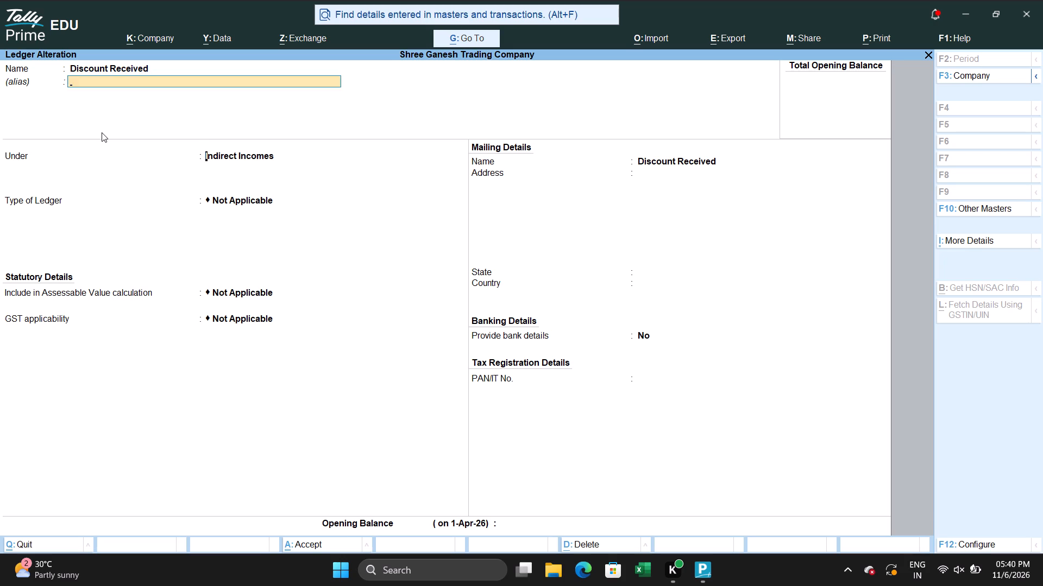
{"action": "key", "text": "Return"}
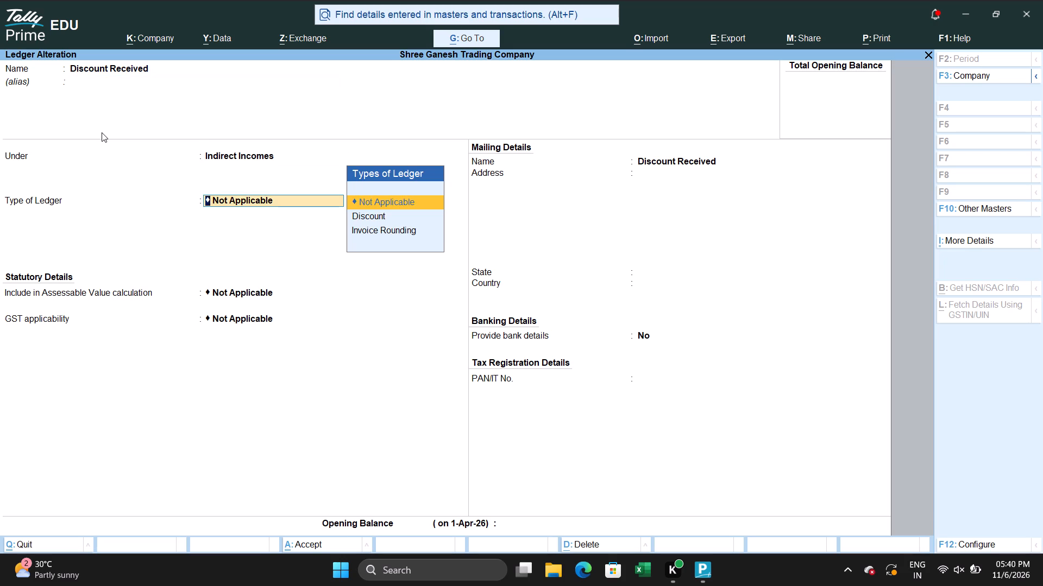
{"action": "key", "text": "Return"}
{"action": "key", "text": "Return"}
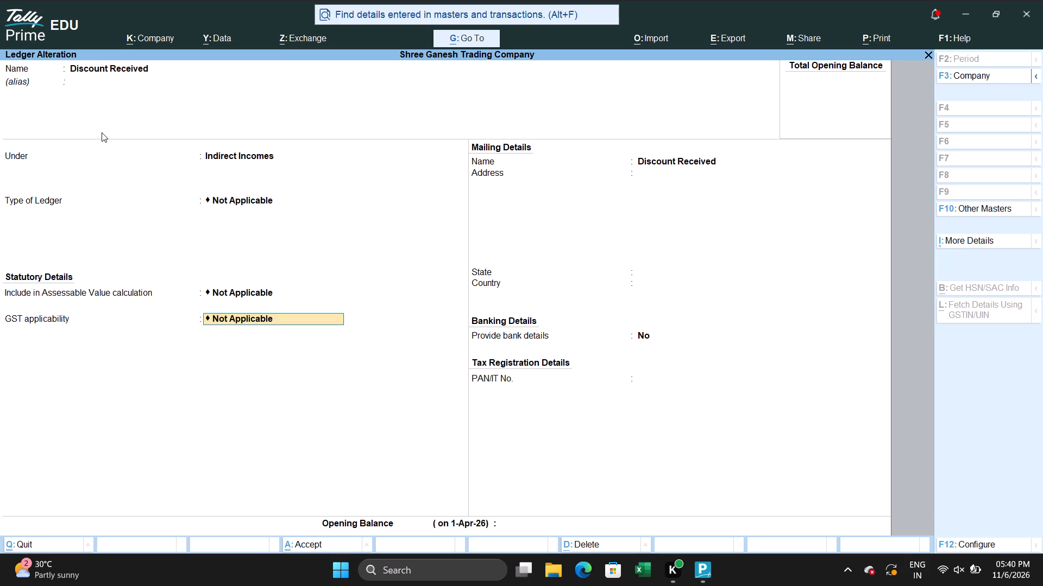
{"action": "key", "text": "Return"}
{"action": "key", "text": "Return"}
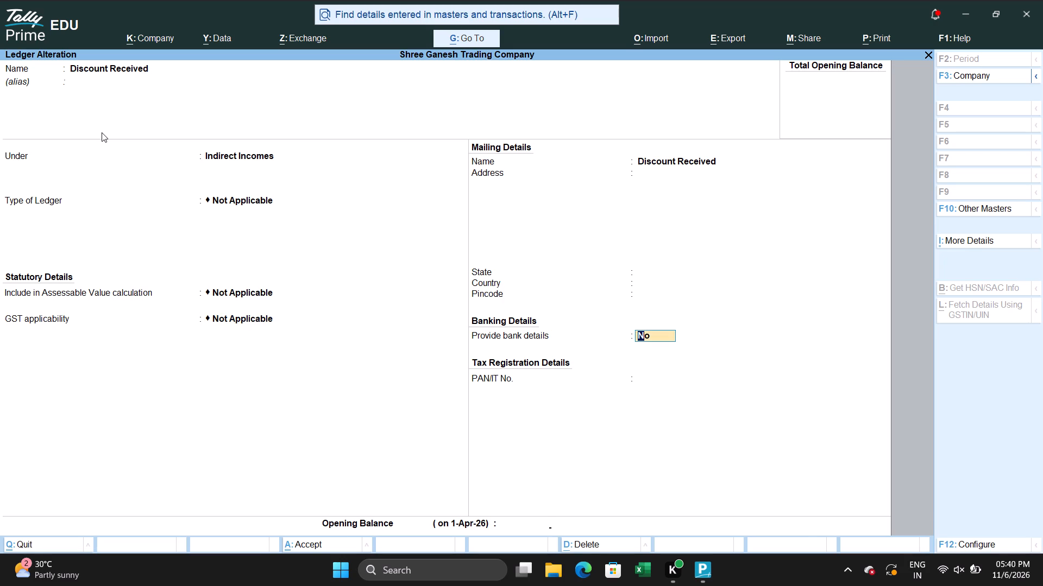
{"action": "key", "text": "Return"}
{"action": "key", "text": "Return"}
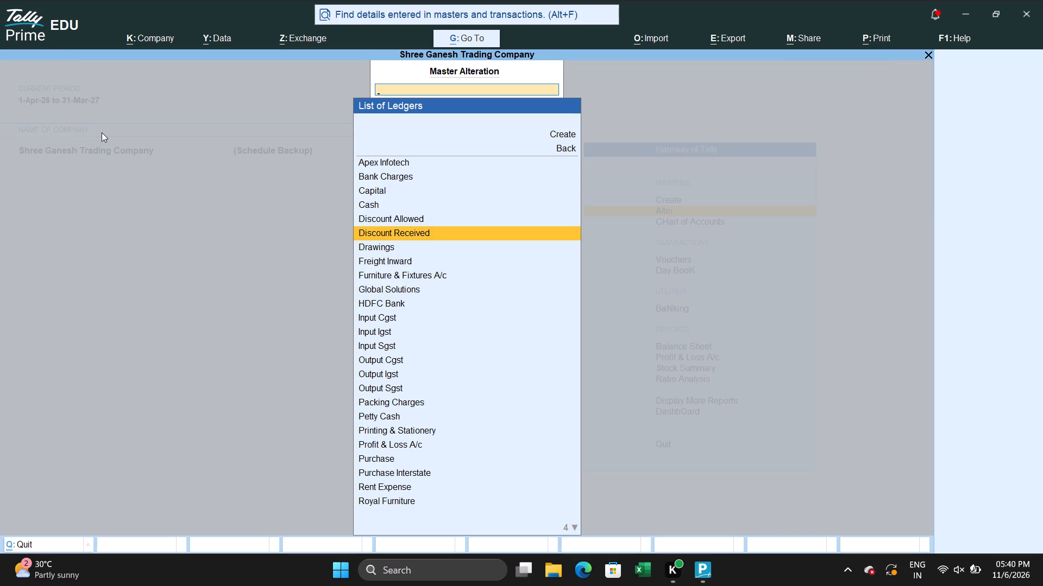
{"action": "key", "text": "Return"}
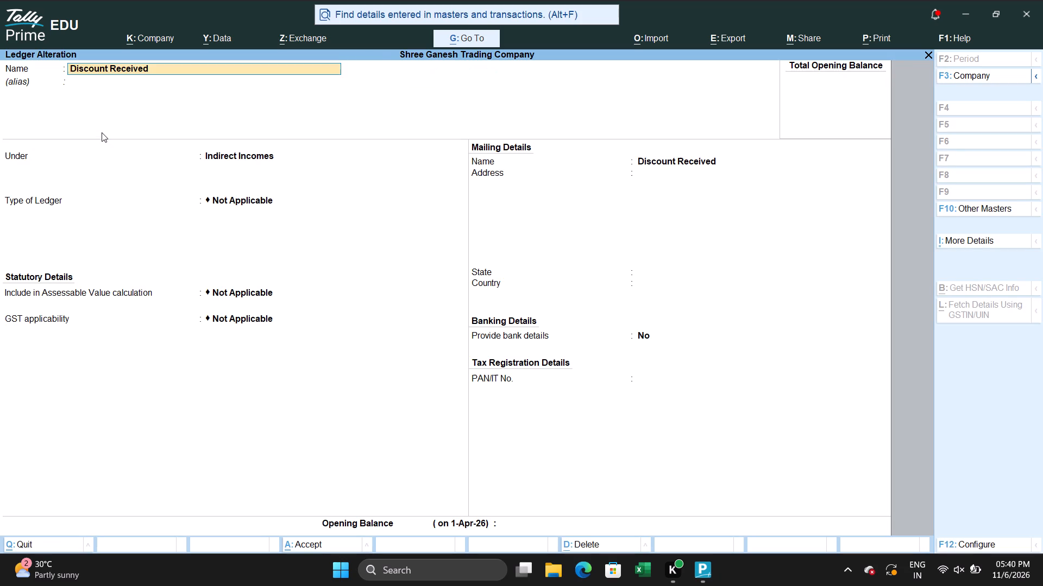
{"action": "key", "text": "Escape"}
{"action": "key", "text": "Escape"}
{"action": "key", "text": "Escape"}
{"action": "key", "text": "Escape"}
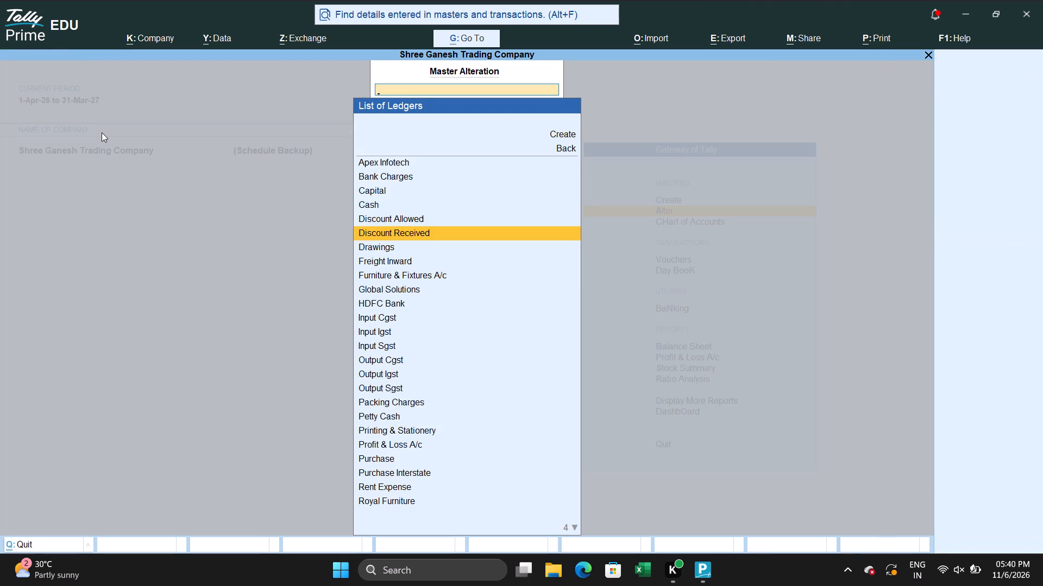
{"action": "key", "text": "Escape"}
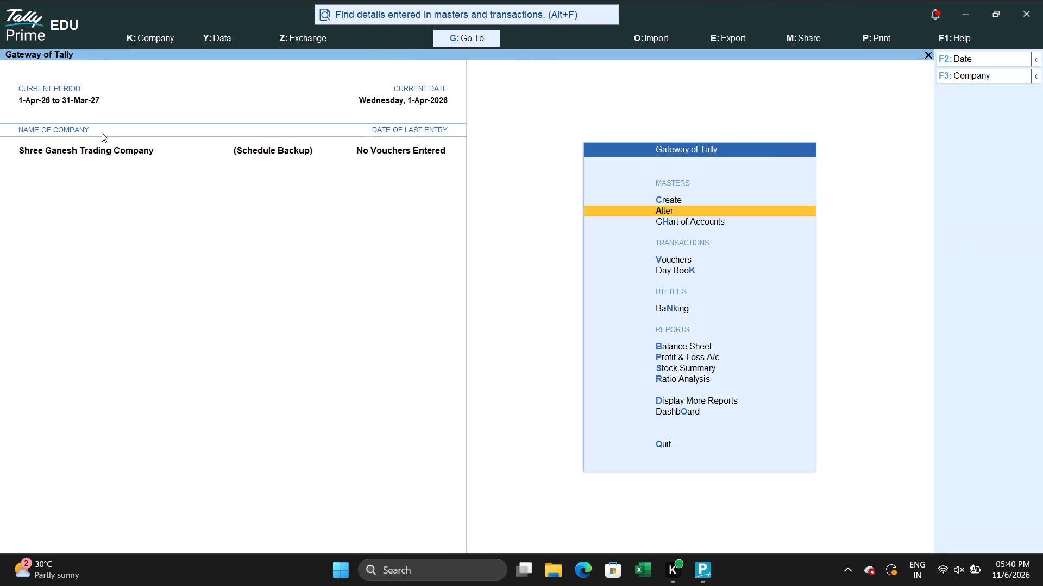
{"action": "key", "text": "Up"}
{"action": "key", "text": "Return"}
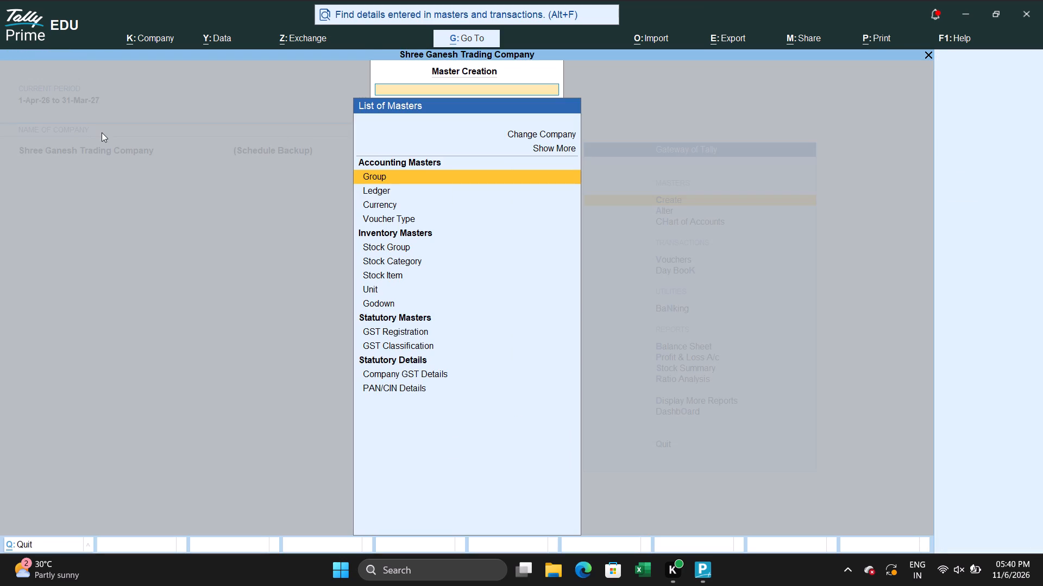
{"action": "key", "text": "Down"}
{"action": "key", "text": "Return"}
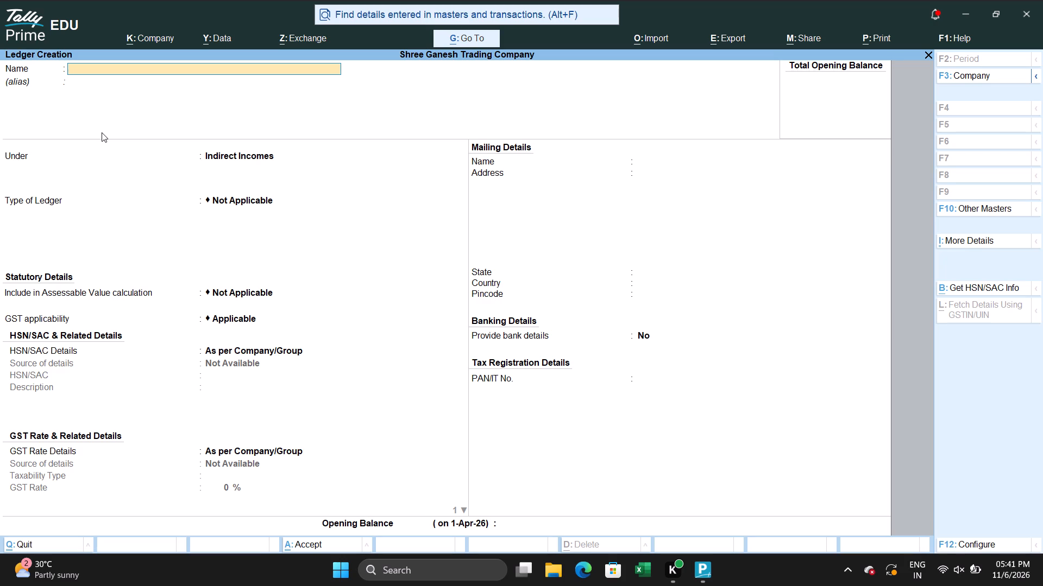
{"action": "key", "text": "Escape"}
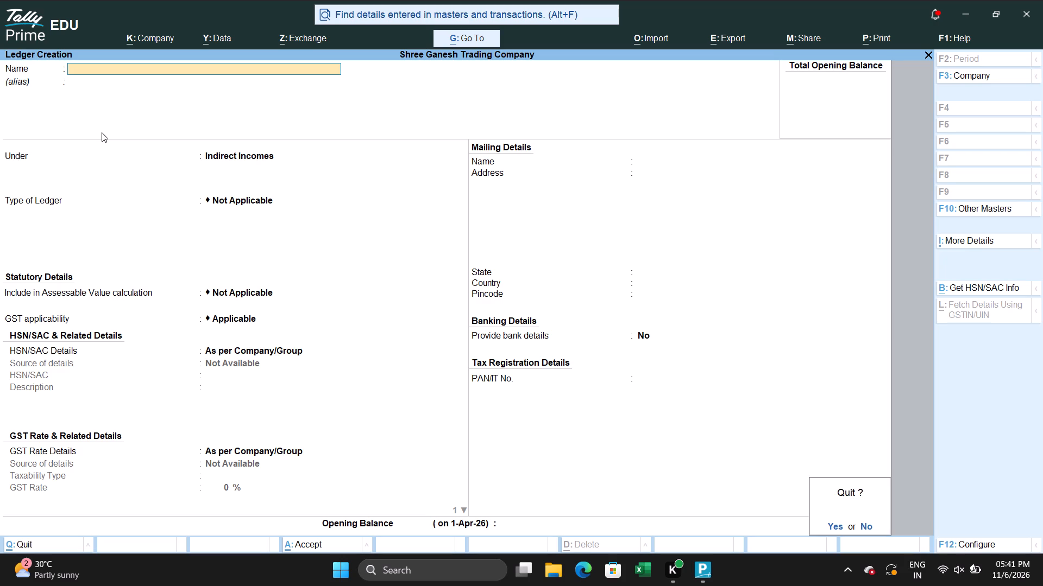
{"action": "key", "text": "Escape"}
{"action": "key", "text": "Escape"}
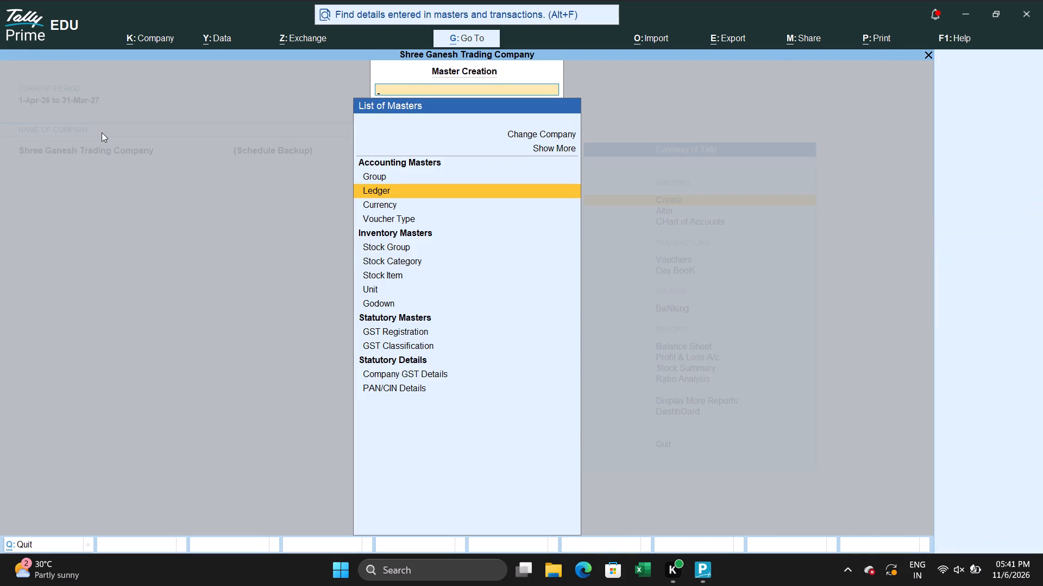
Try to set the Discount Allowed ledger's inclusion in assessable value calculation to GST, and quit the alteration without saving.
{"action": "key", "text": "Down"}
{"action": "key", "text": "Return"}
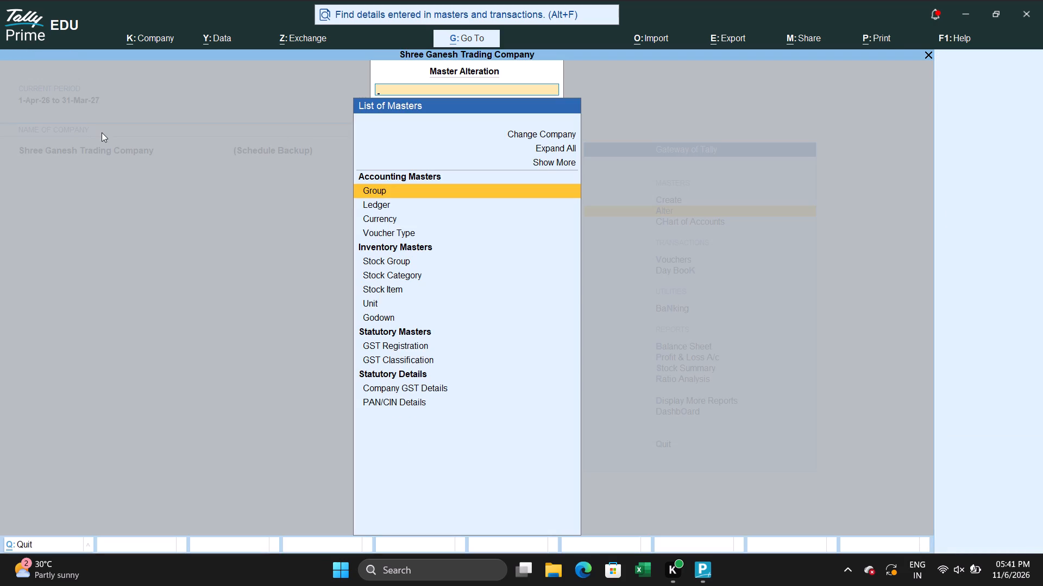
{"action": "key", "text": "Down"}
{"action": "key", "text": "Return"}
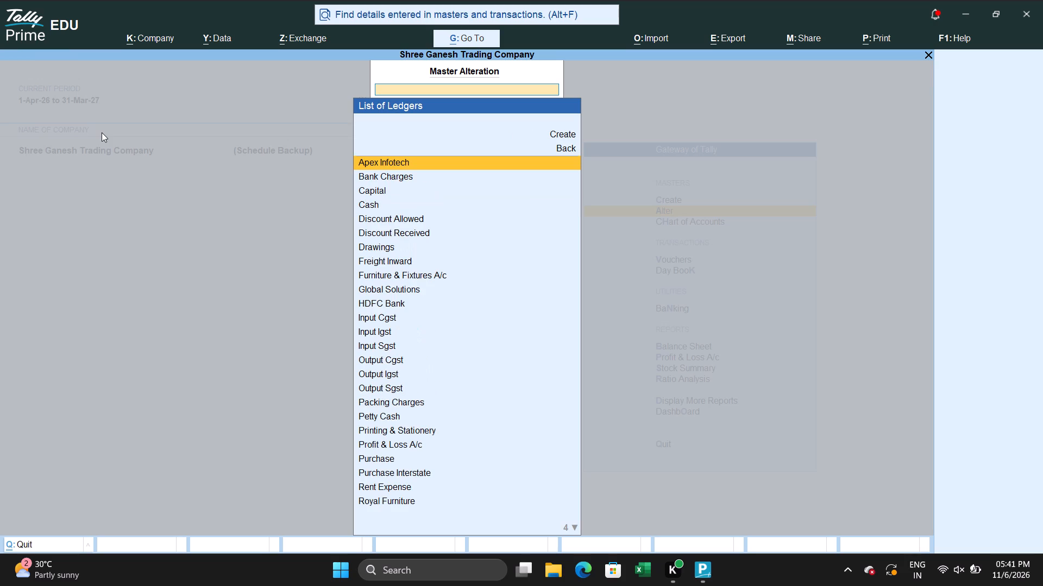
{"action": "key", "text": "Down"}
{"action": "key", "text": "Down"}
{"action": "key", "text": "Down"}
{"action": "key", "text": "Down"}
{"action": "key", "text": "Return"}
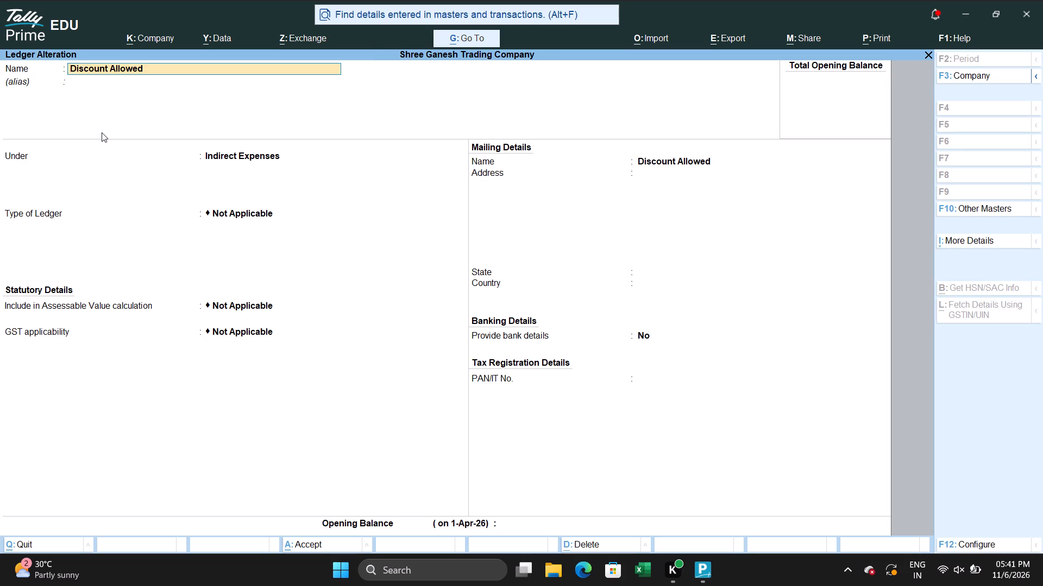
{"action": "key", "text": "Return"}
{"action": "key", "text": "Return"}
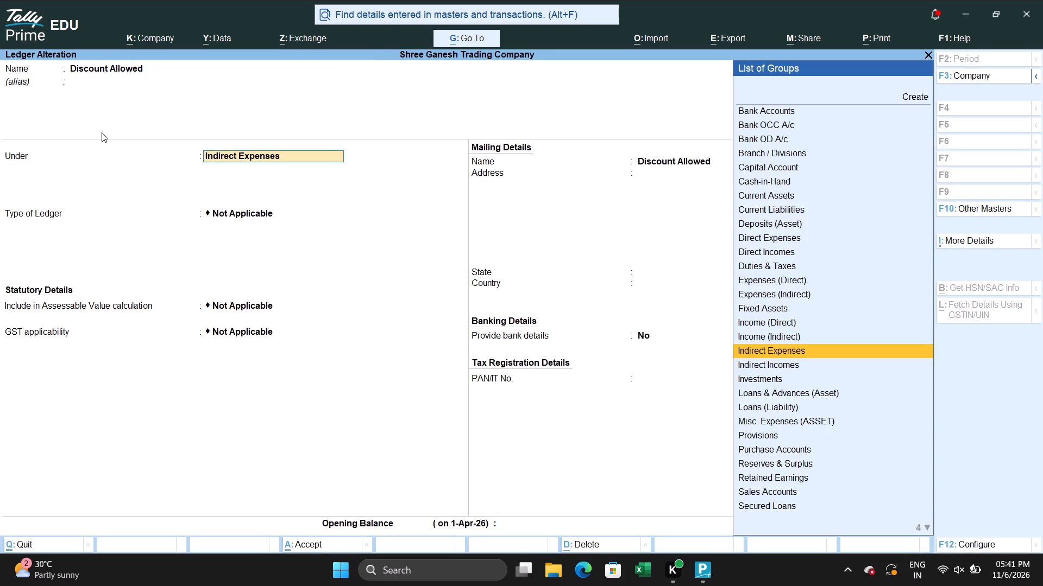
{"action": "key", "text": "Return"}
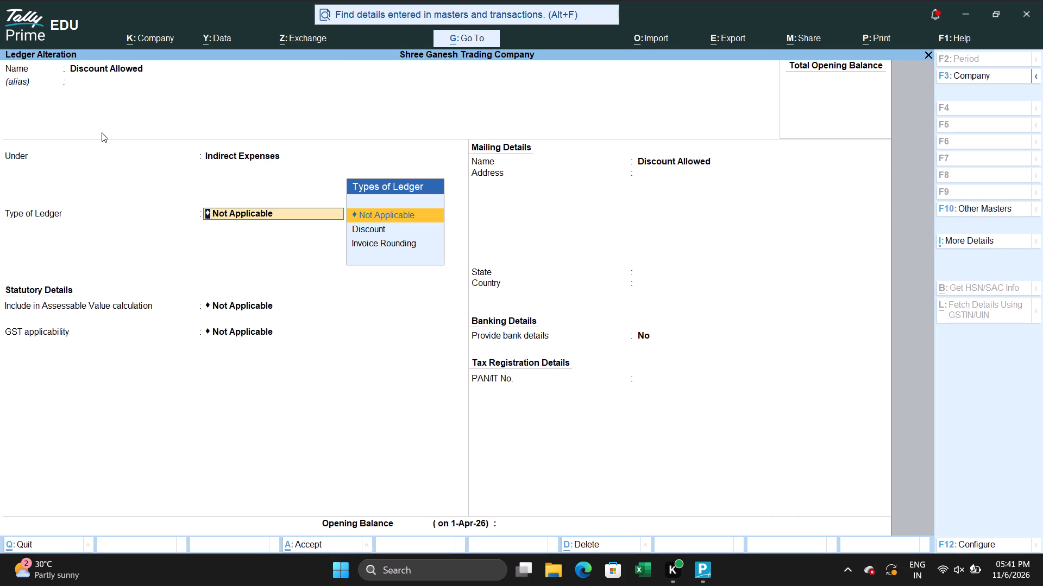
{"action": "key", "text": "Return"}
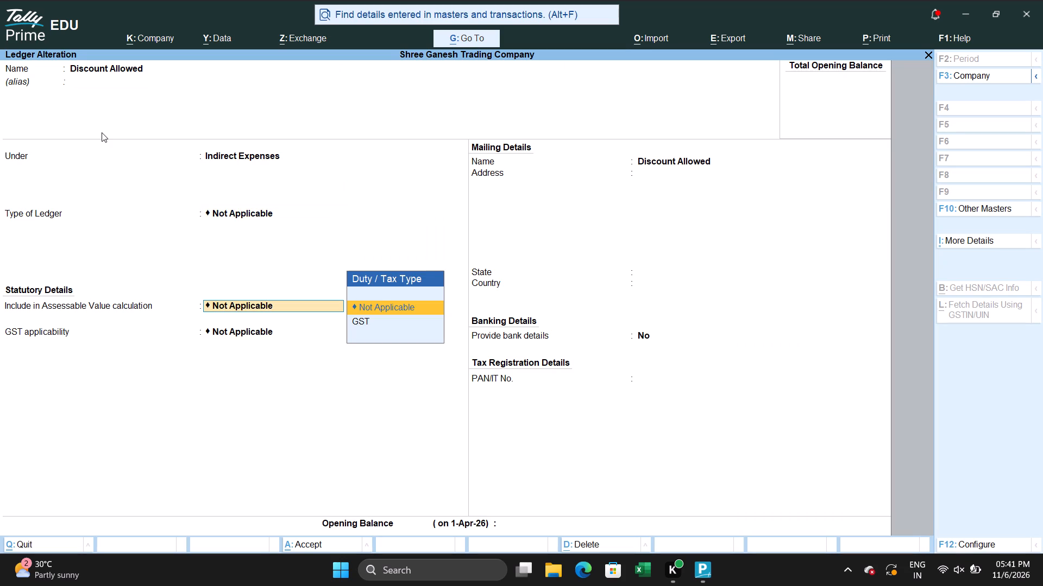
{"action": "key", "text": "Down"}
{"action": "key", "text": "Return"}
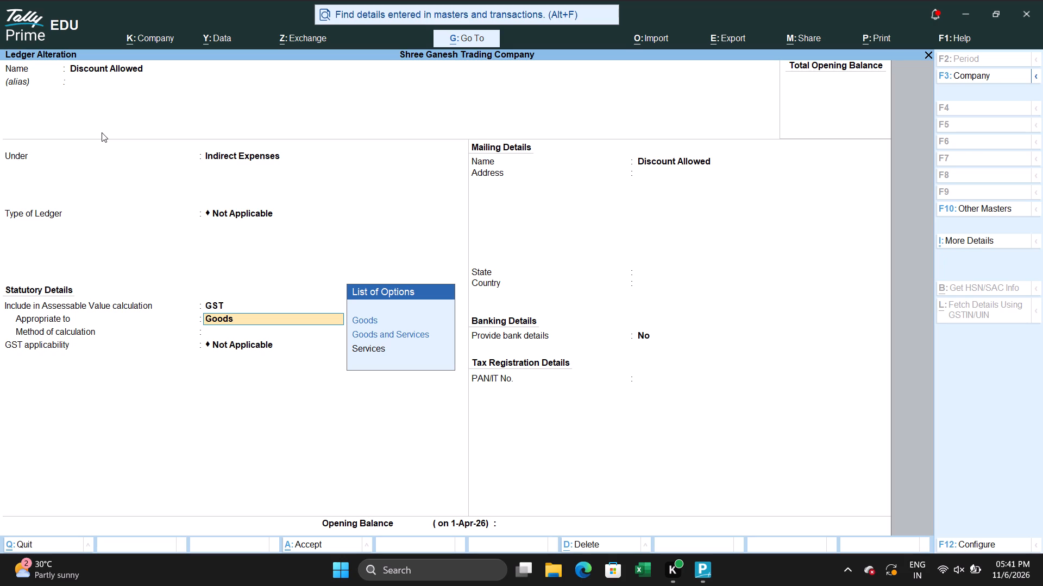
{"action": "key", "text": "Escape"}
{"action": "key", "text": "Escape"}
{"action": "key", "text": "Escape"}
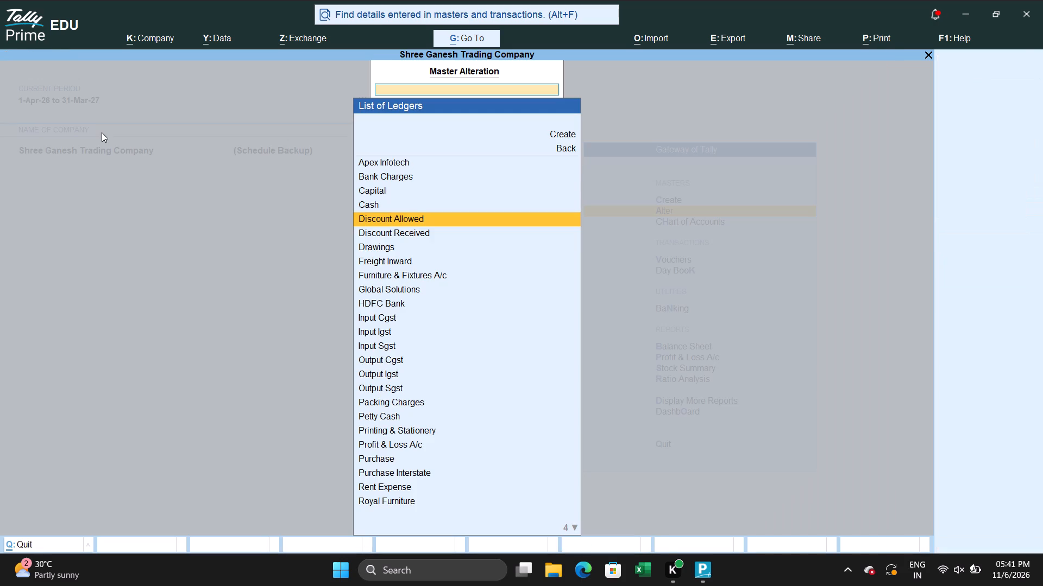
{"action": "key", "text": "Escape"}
Open the Discount Allowed ledger for alteration.
{"action": "key", "text": "Return"}
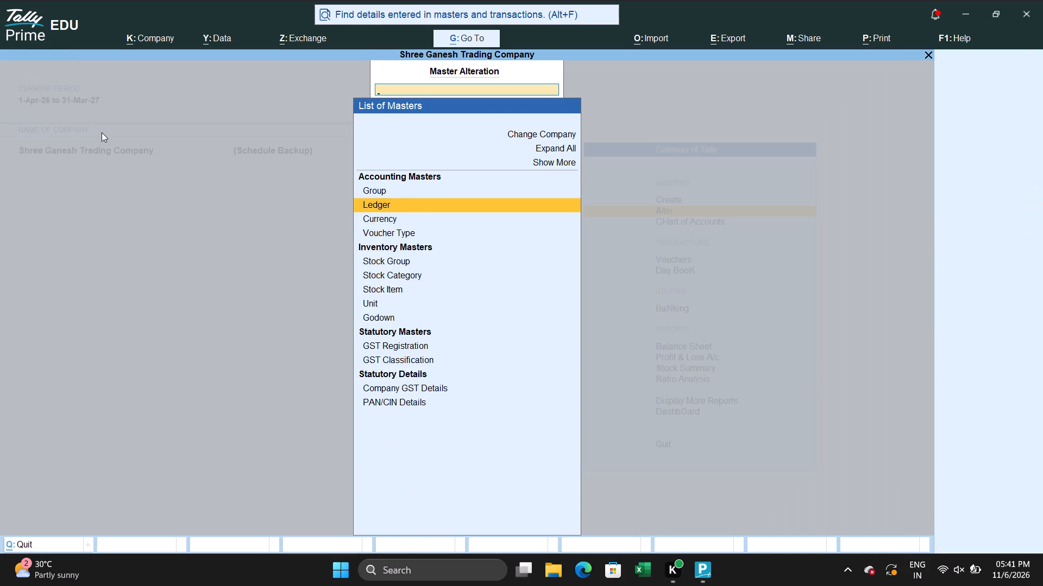
{"action": "key", "text": "Down"}
{"action": "key", "text": "Down"}
{"action": "key", "text": "Down"}
{"action": "key", "text": "Down"}
{"action": "key", "text": "Return"}
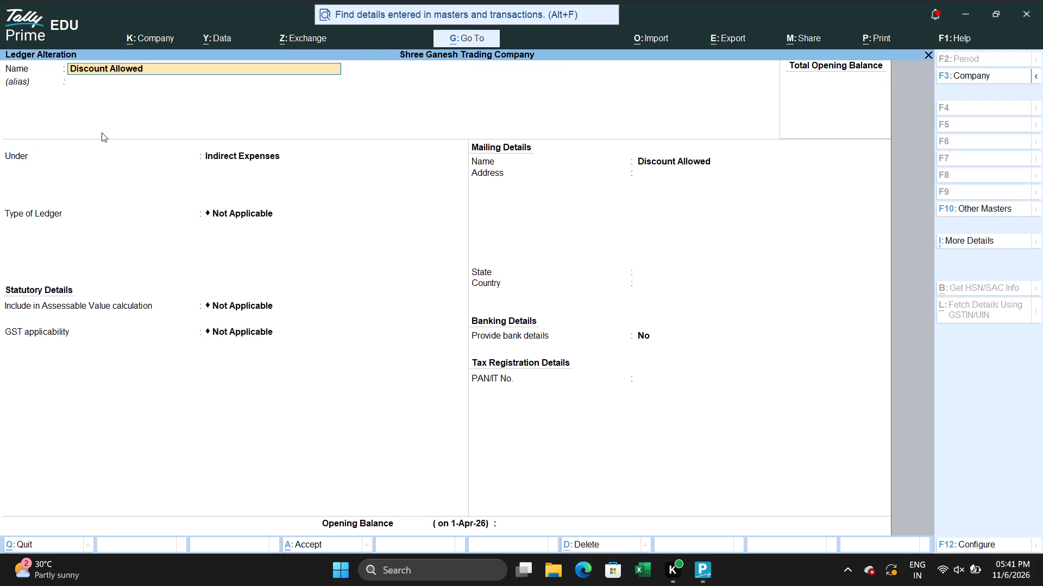
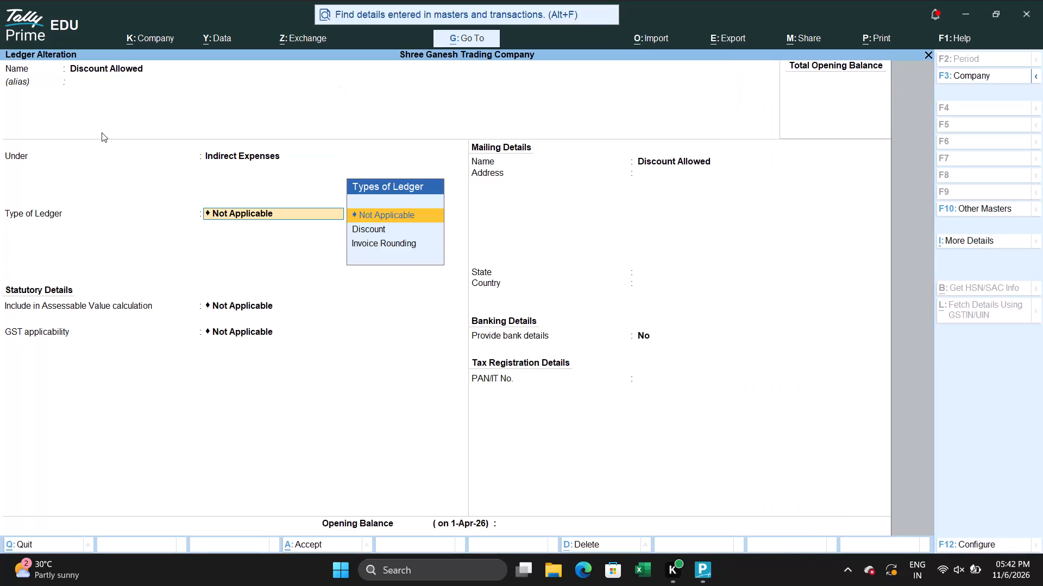
Include the Discount Allowed ledger in assessable value calculation for GST, appropriate to Goods, with calculation Based on Value, and accept the ledger.
{"action": "key", "text": "Return"}
{"action": "key", "text": "Return"}
{"action": "key", "text": "BackSpace"}
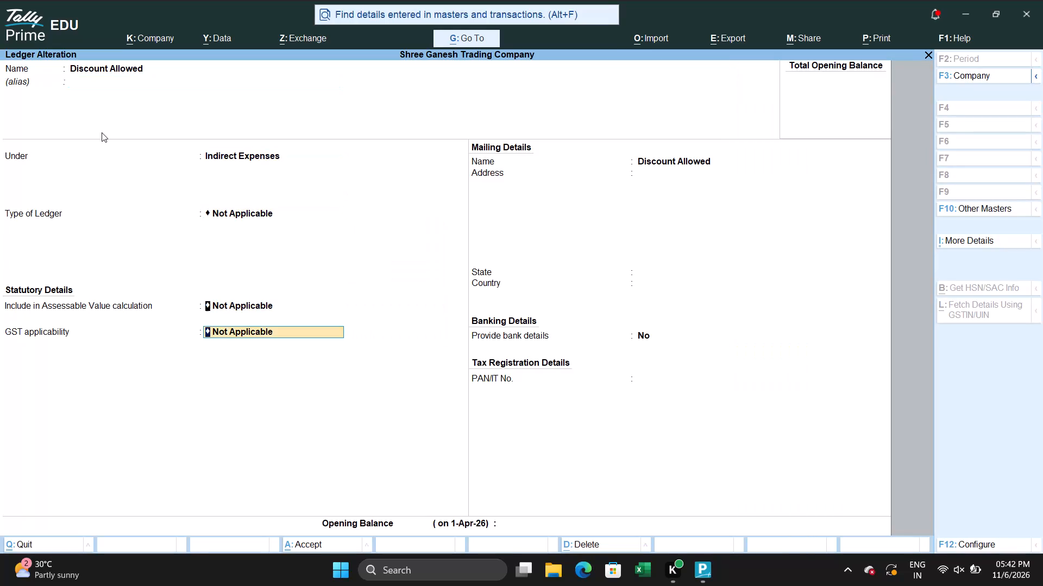
{"action": "key", "text": "Down"}
{"action": "key", "text": "Return"}
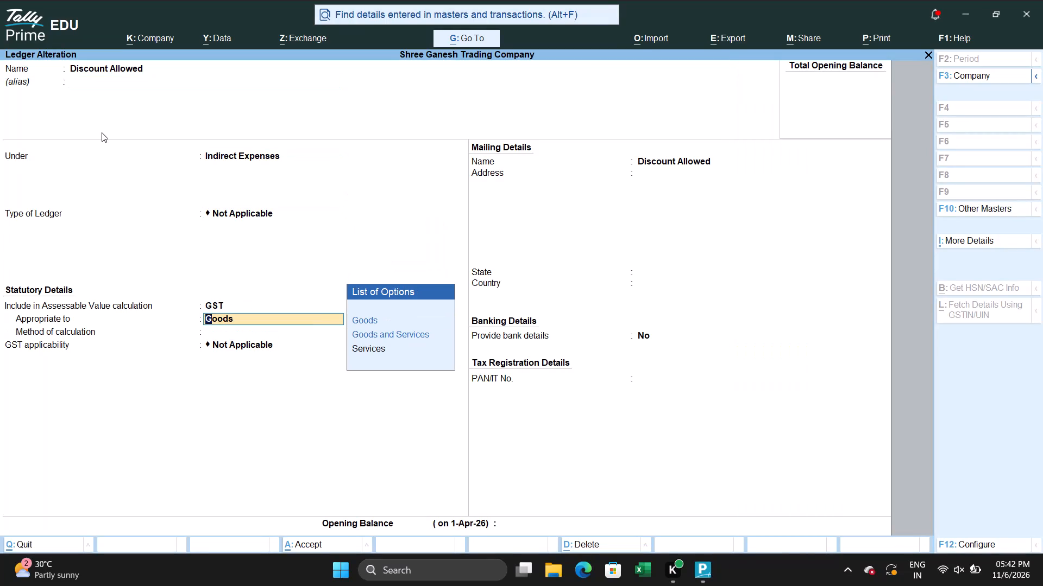
{"action": "key", "text": "Return"}
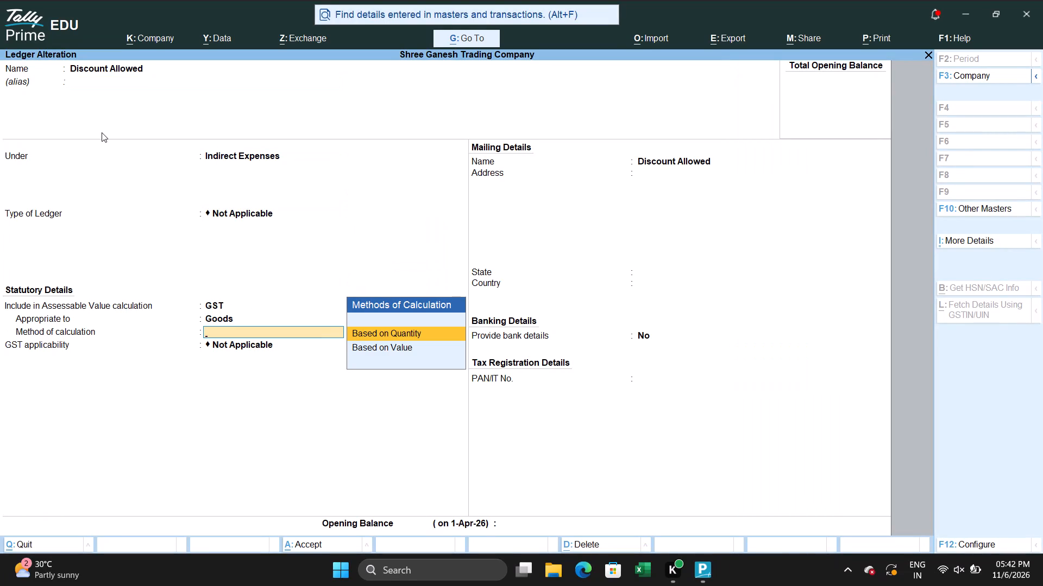
{"action": "key", "text": "Down"}
{"action": "key", "text": "Return"}
{"action": "key", "text": "Return"}
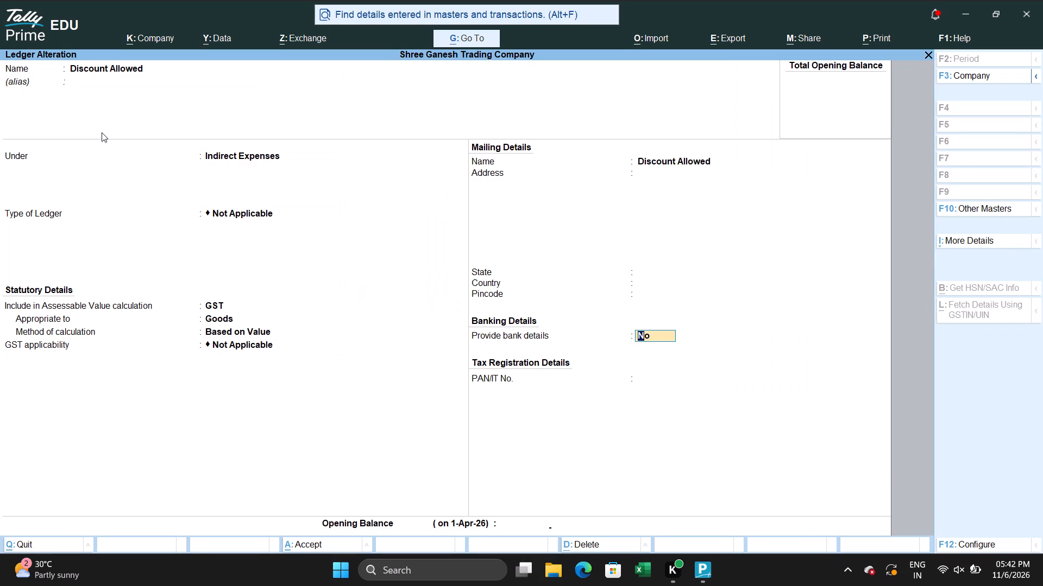
{"action": "key", "text": "Return"}
{"action": "key", "text": "Return"}
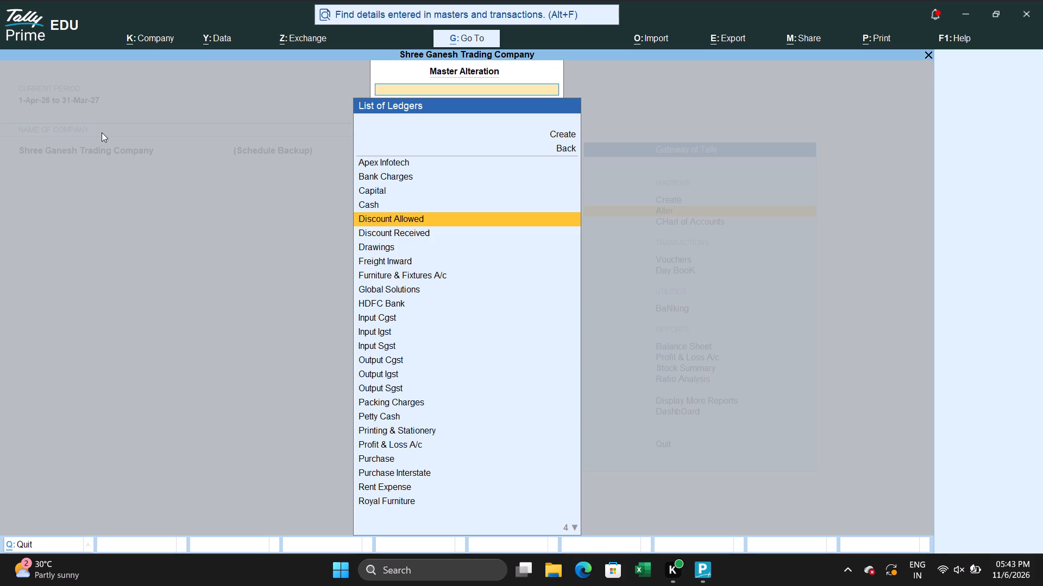
{"action": "key", "text": "Escape"}
{"action": "key", "text": "Escape"}
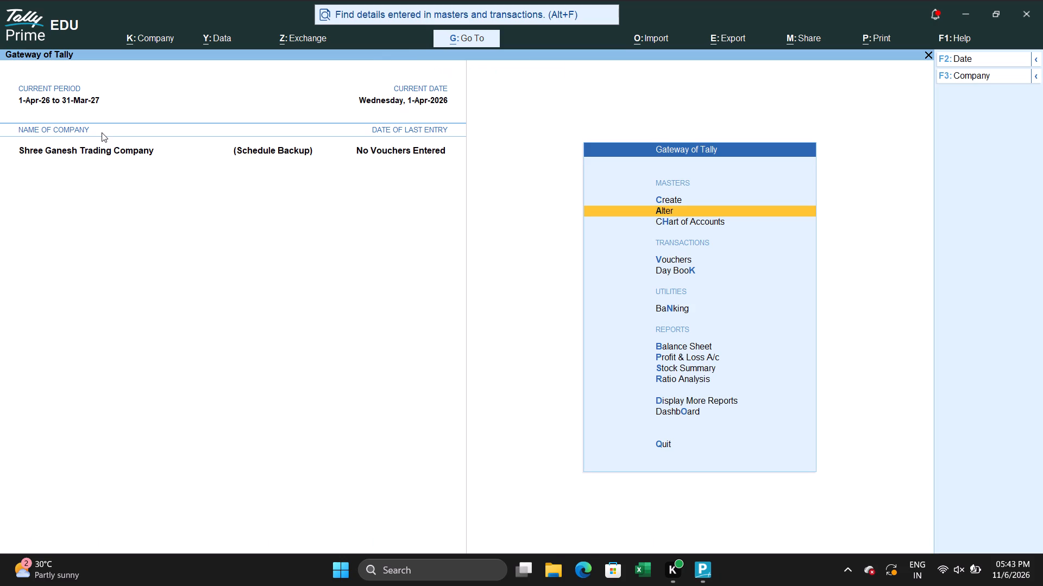
Open a blank ledger creation form for Shree Ganesh Trading Company.
{"action": "key", "text": "Up"}
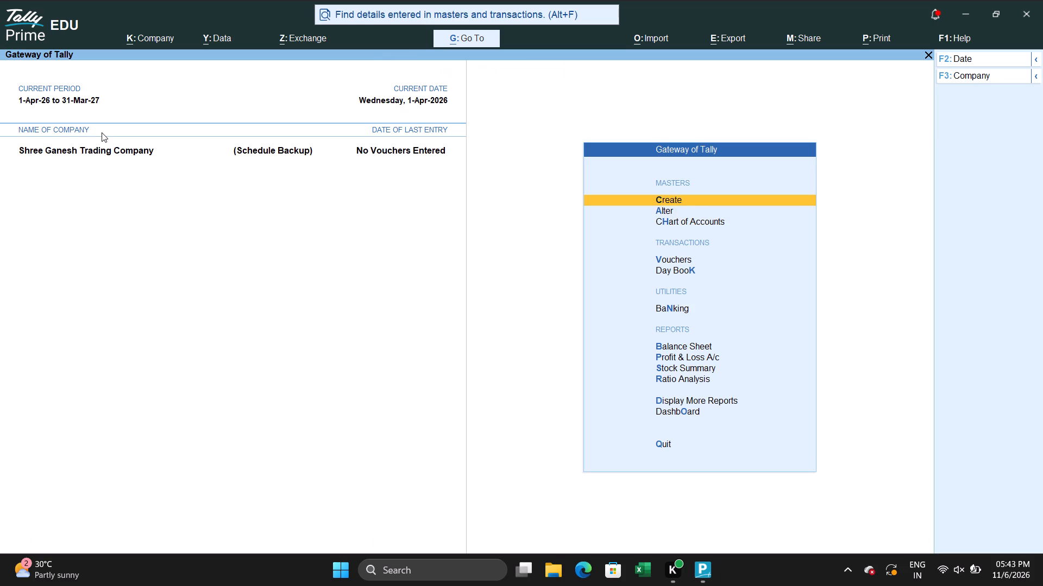
{"action": "key", "text": "Return"}
{"action": "key", "text": "Down"}
{"action": "key", "text": "Return"}
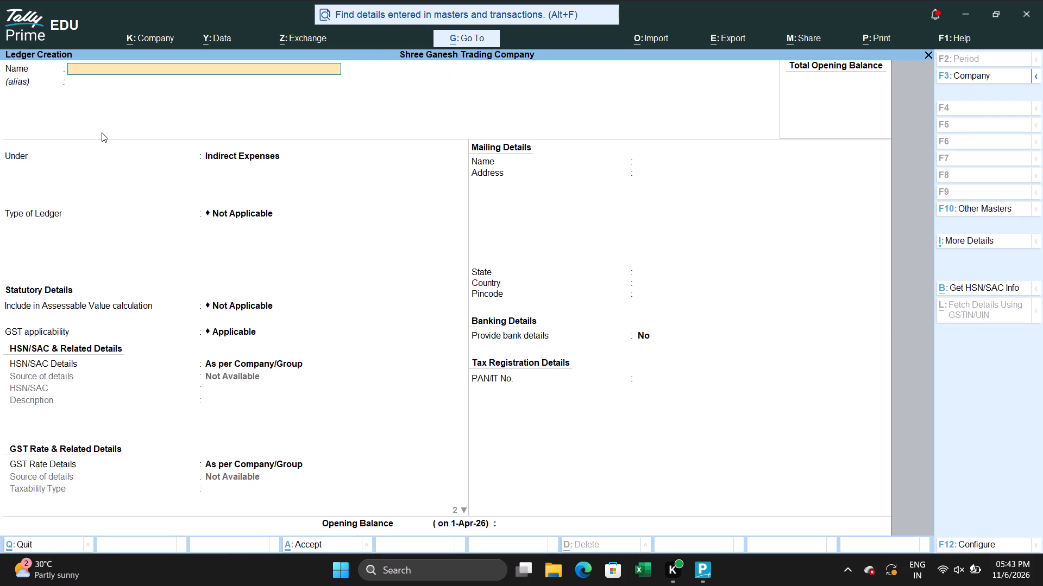
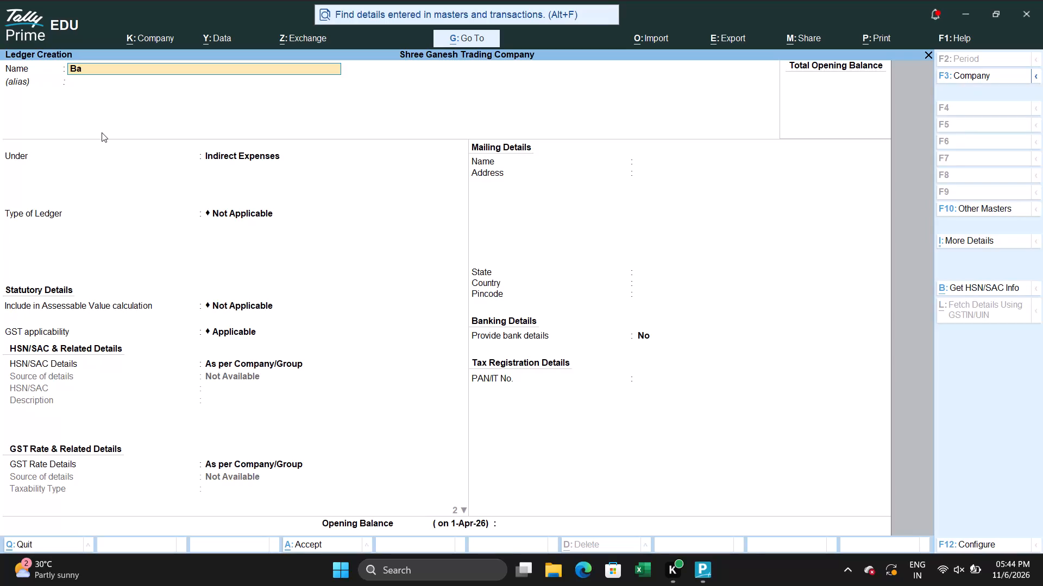
Name the new ledger Bank Interset Received, without an alias, and place it under Indirect Incomes.
{"action": "type", "text": "nk interse"}
{"action": "key", "text": "t"}
{"action": "key", "text": "space"}
{"action": "type", "text": "rece"}
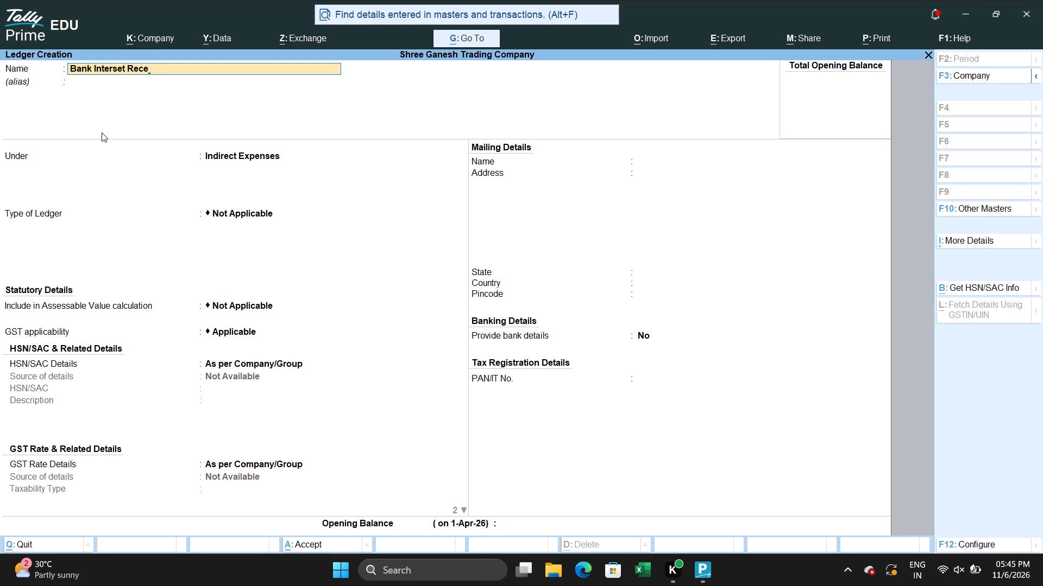
{"action": "type", "text": "ived"}
{"action": "key", "text": "Return"}
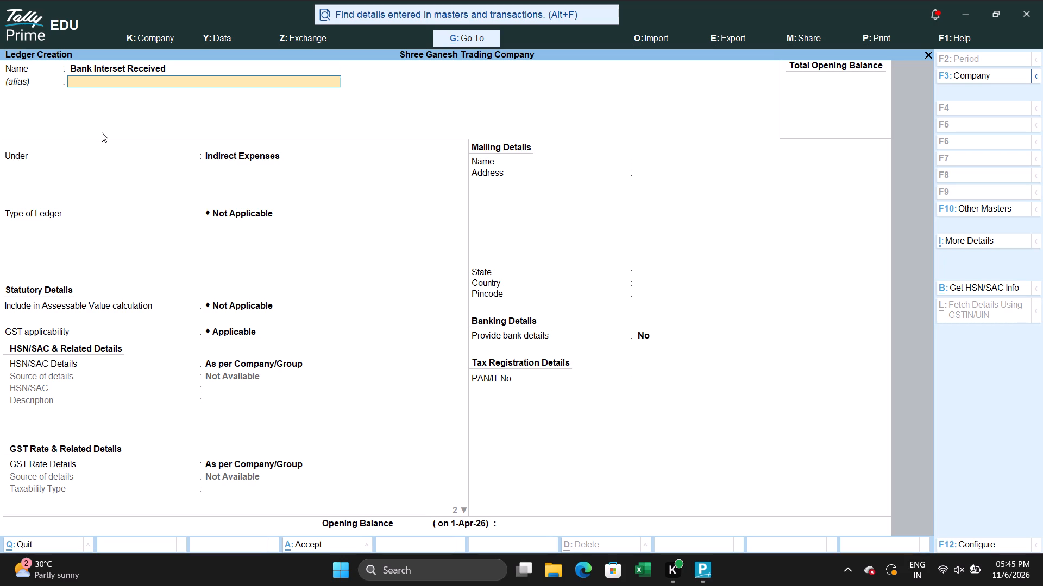
{"action": "key", "text": "Return"}
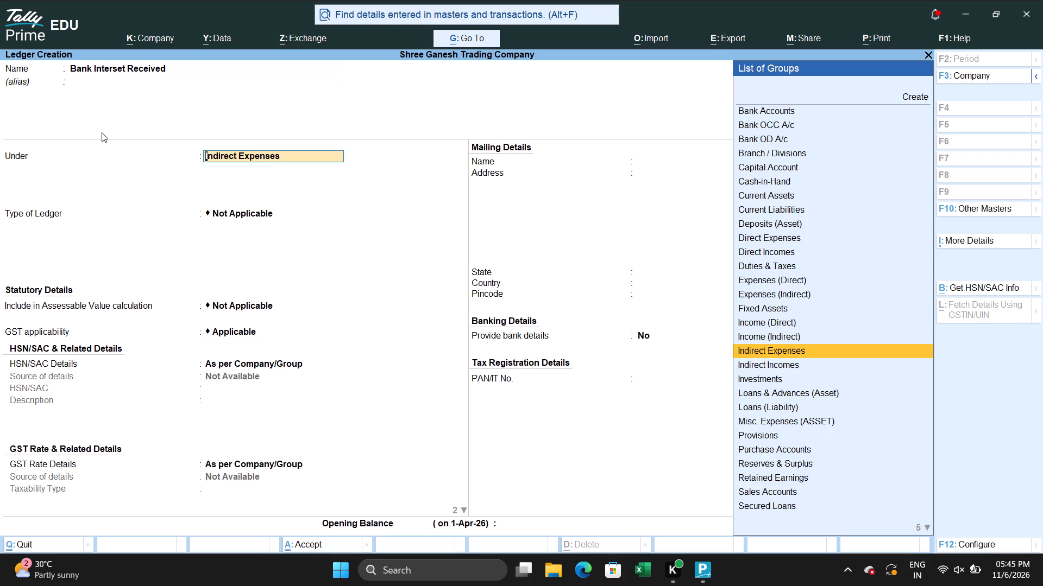
{"action": "type", "text": "incomes"}
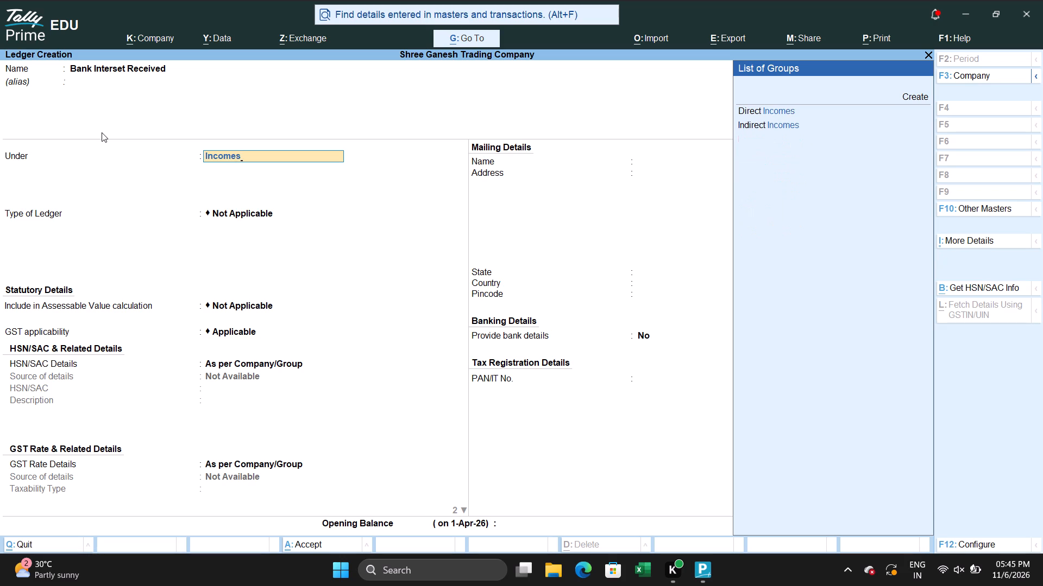
{"action": "key", "text": "Down"}
{"action": "key", "text": "Down"}
{"action": "key", "text": "Return"}
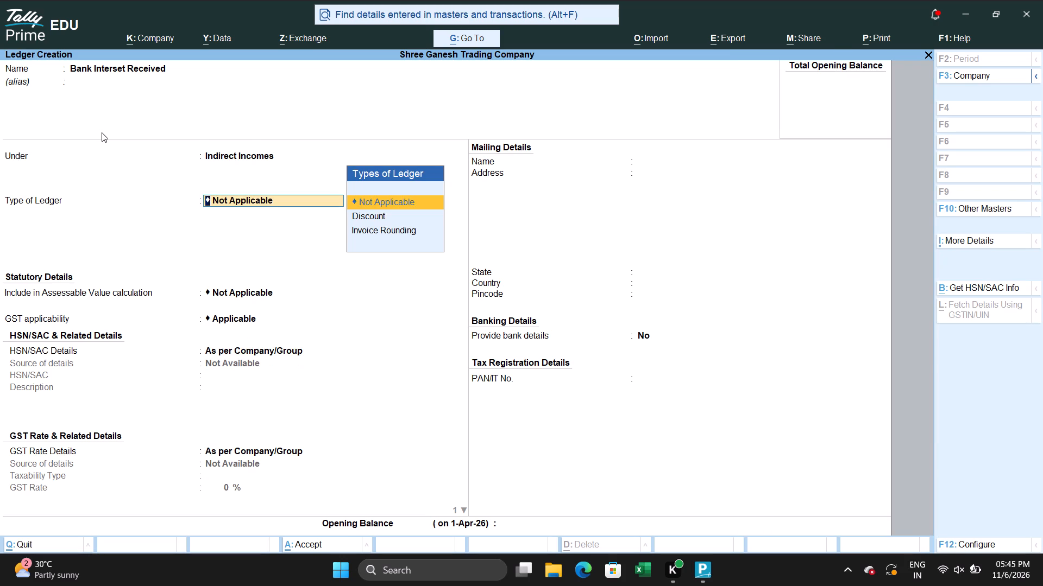
Keep ledger type and assessable value inclusion Not Applicable, set GST applicability to Not Applicable, leave bank details at No, and accept the ledger.
{"action": "key", "text": "Return"}
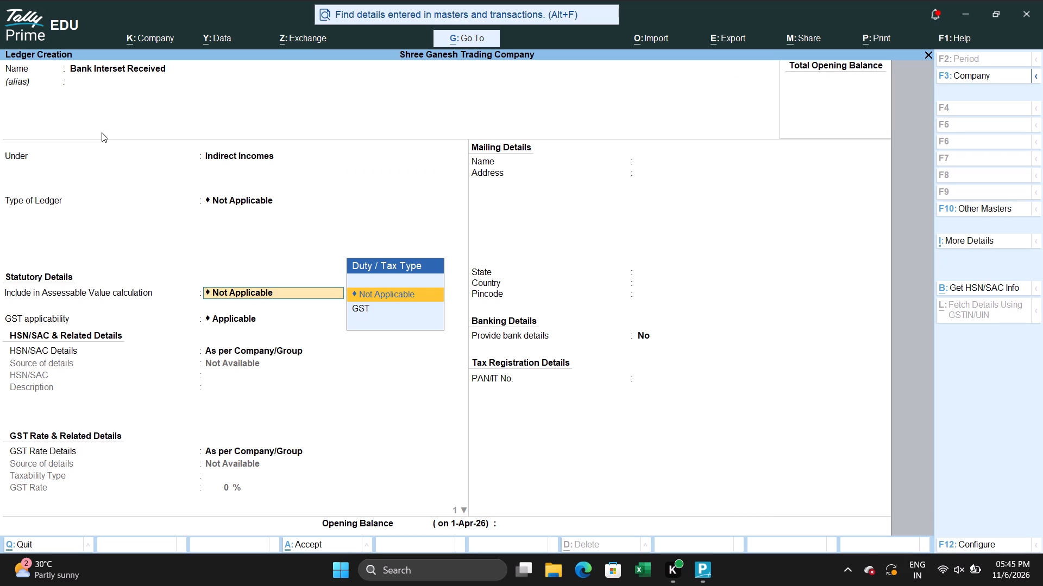
{"action": "key", "text": "Return"}
{"action": "key", "text": "Return"}
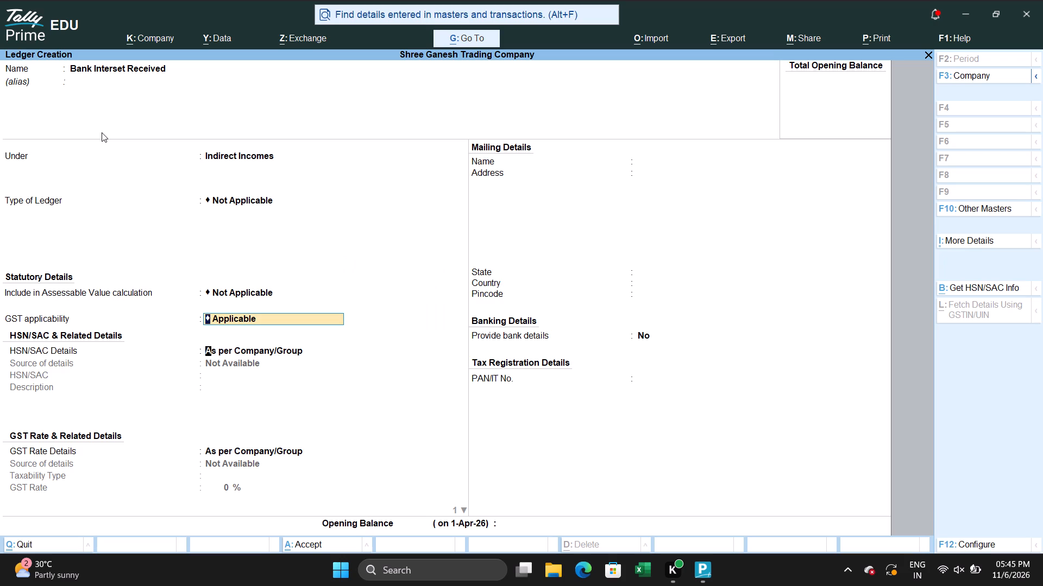
{"action": "key", "text": "BackSpace"}
{"action": "key", "text": "Down"}
{"action": "key", "text": "Return"}
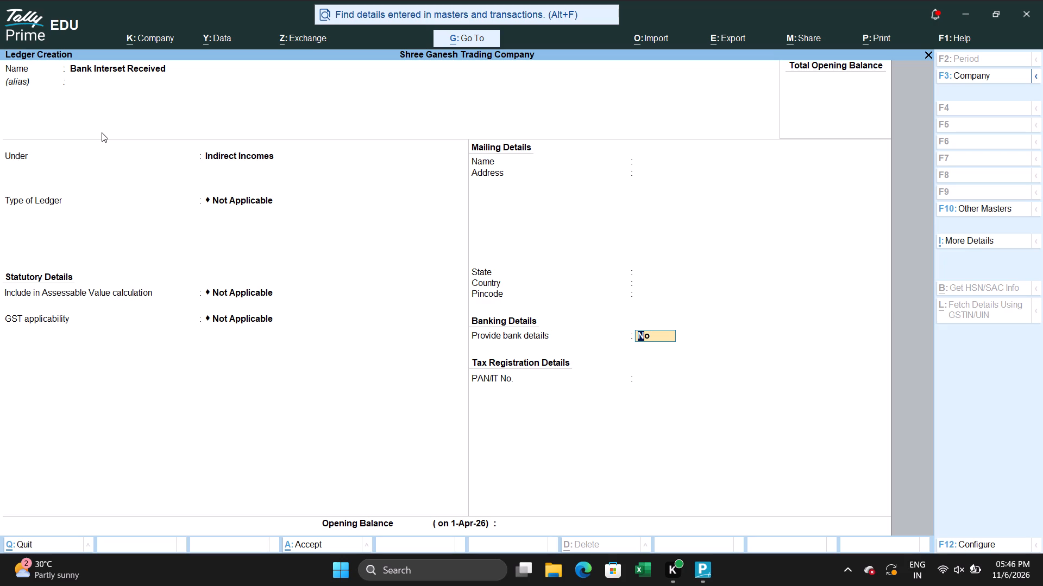
{"action": "key", "text": "Return"}
{"action": "key", "text": "Return"}
{"action": "key", "text": "Return"}
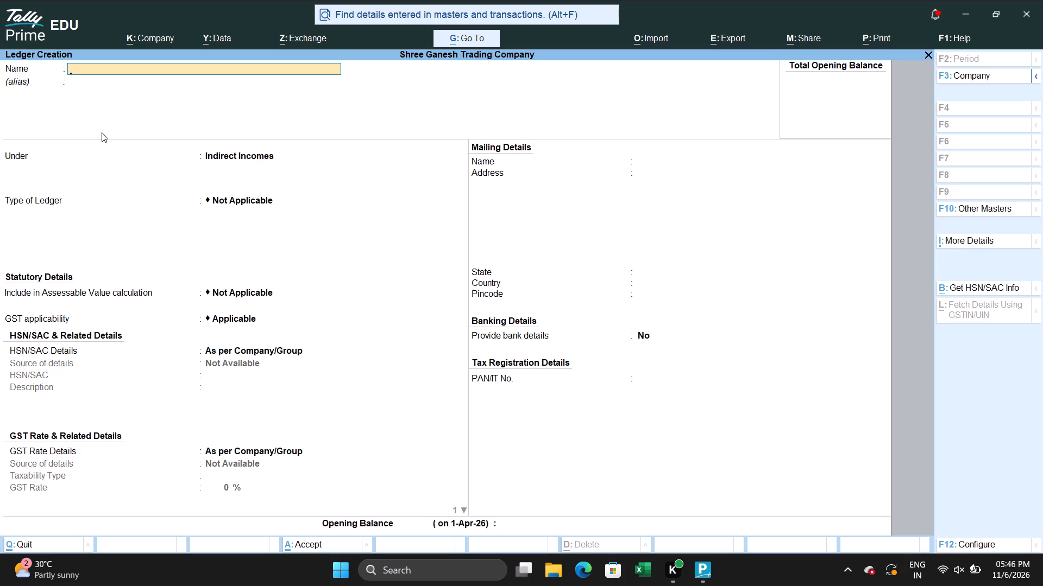
Name the next new ledger Salary Payable, without an alias, and place it under Current Liabilities.
{"action": "type", "text": "sa"}
{"action": "type", "text": "la"}
{"action": "type", "text": "ry"}
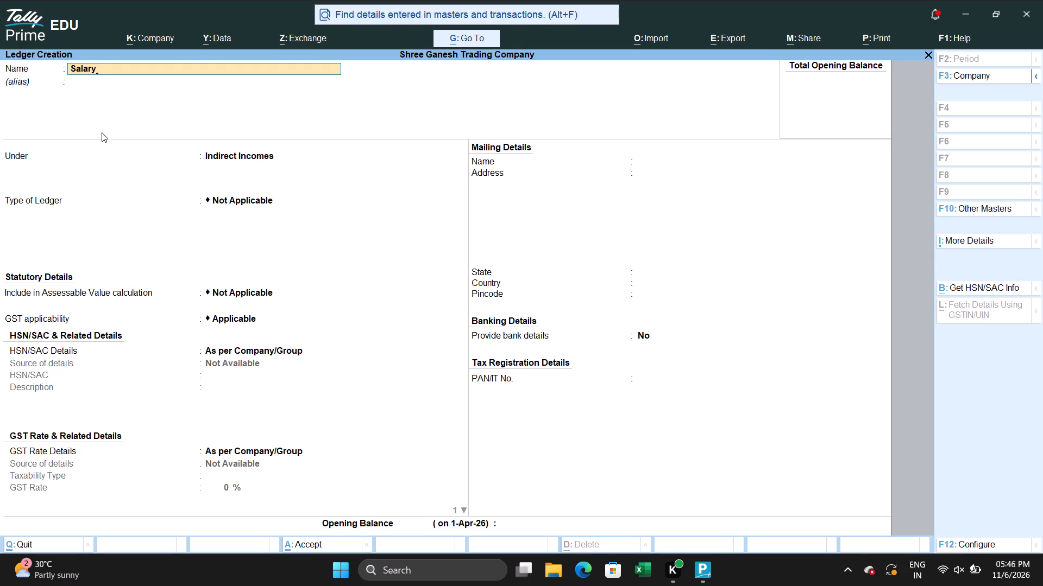
{"action": "key", "text": "space"}
{"action": "type", "text": "paya"}
{"action": "type", "text": "ble"}
{"action": "key", "text": "Return"}
{"action": "key", "text": "Return"}
{"action": "key", "text": "c"}
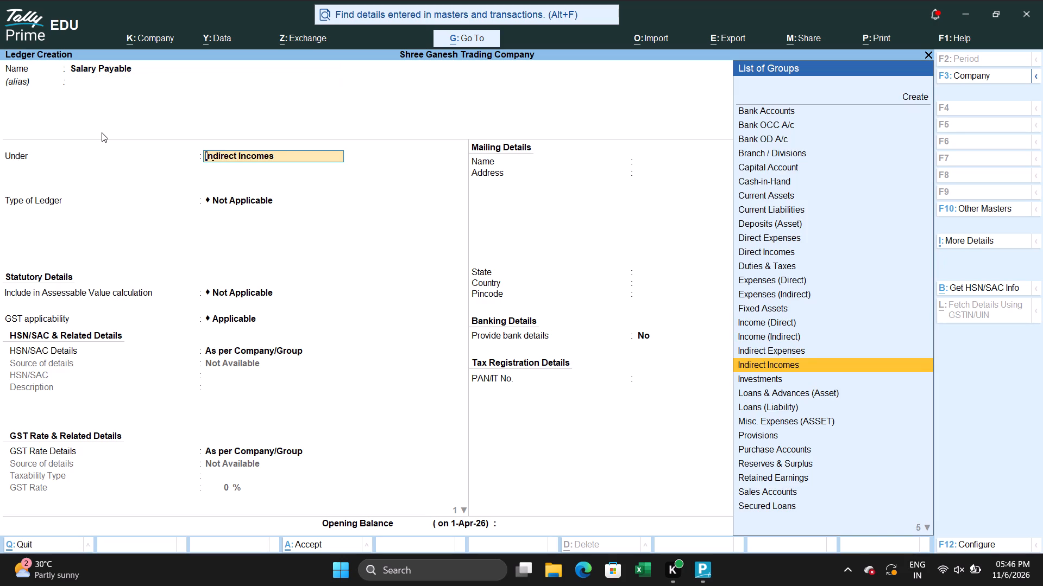
{"action": "type", "text": "urr"}
{"action": "key", "text": "Down"}
{"action": "key", "text": "Down"}
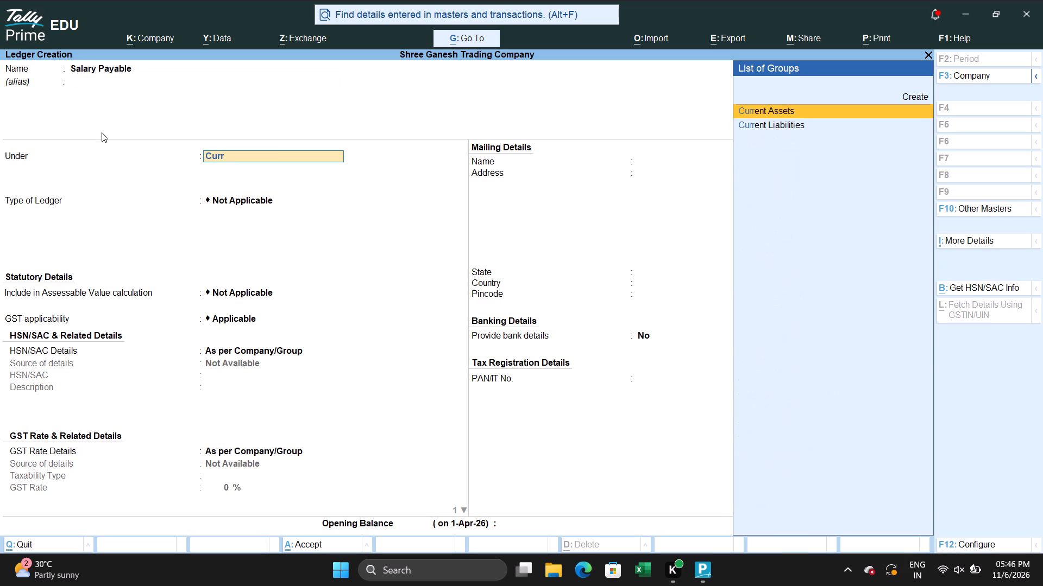
{"action": "key", "text": "Return"}
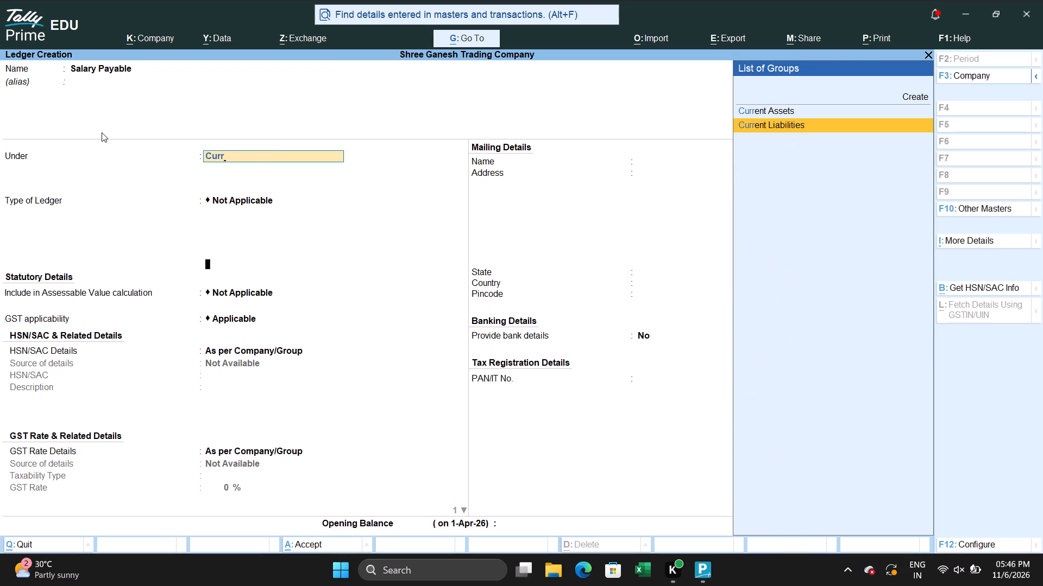
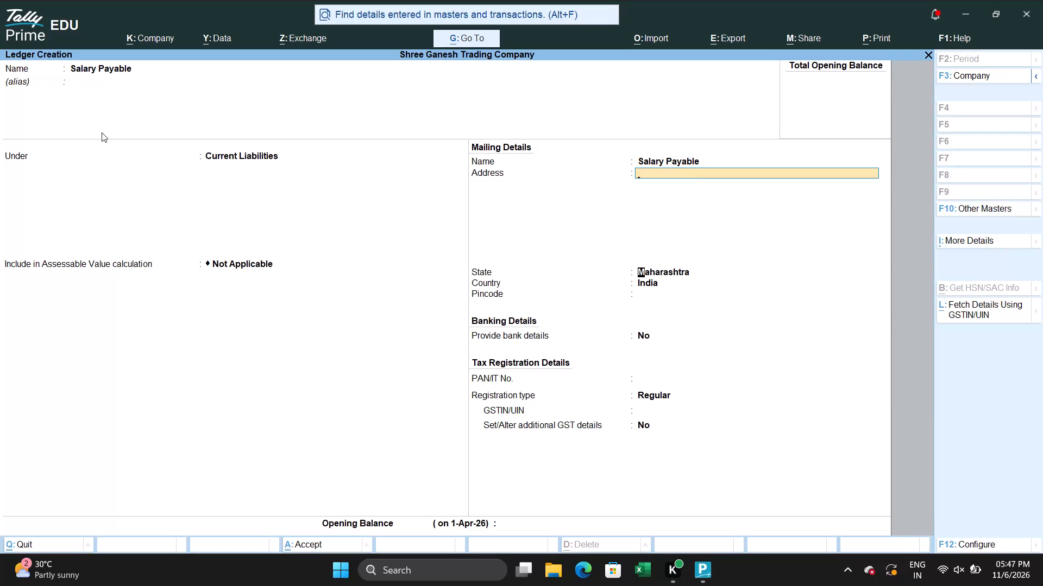
Keep Maharashtra, India, no bank details and Regular registration, leave the address, pincode, PAN, GSTIN and opening balance blank, and accept the Salary Payable ledger.
{"action": "key", "text": "Return"}
{"action": "key", "text": "Return"}
{"action": "key", "text": "Return"}
{"action": "key", "text": "Return"}
{"action": "key", "text": "Return"}
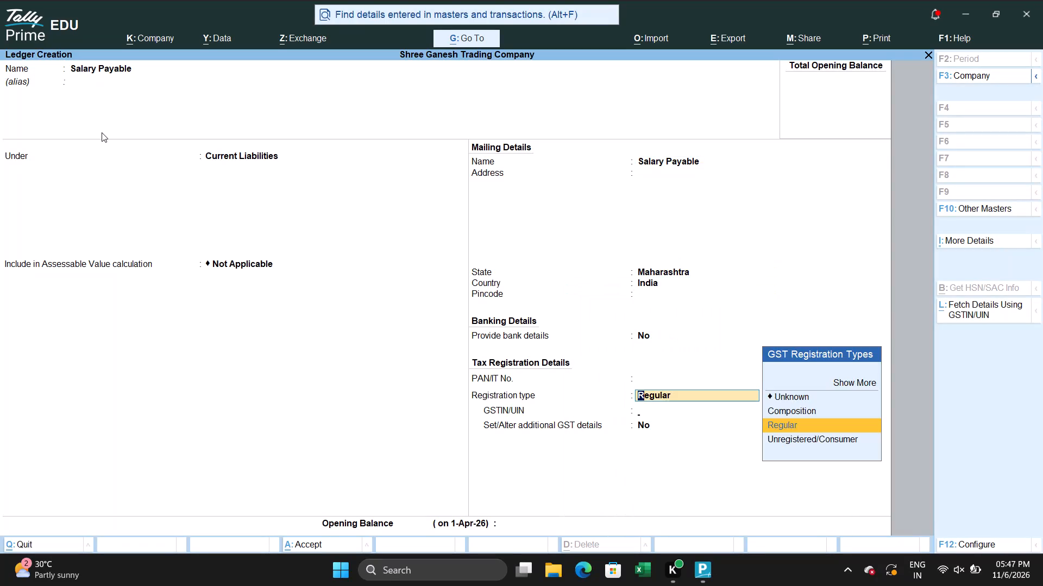
{"action": "key", "text": "Return"}
{"action": "key", "text": "Return"}
{"action": "key", "text": "Return"}
{"action": "key", "text": "Return"}
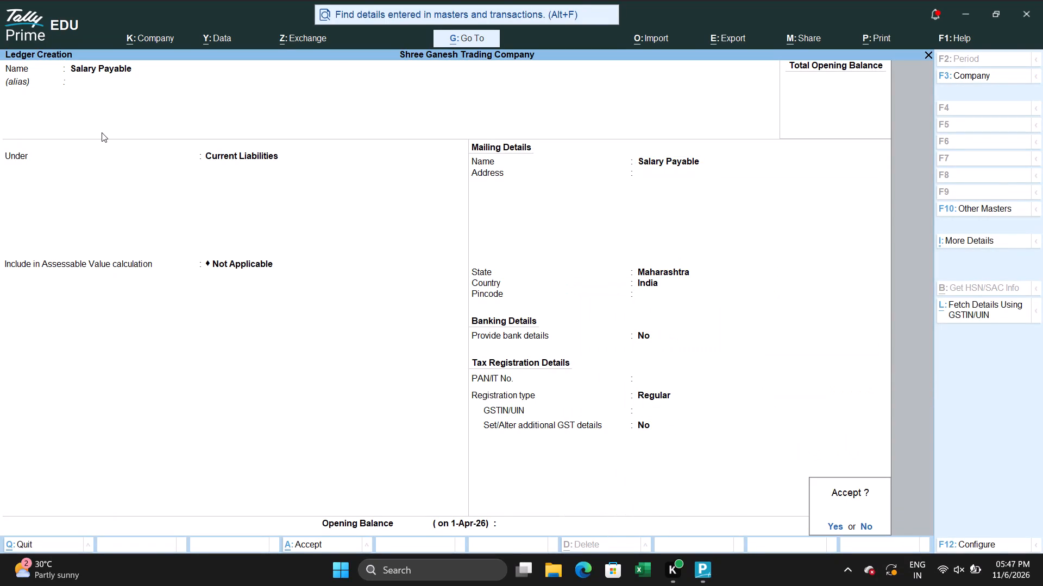
{"action": "key", "text": "Return"}
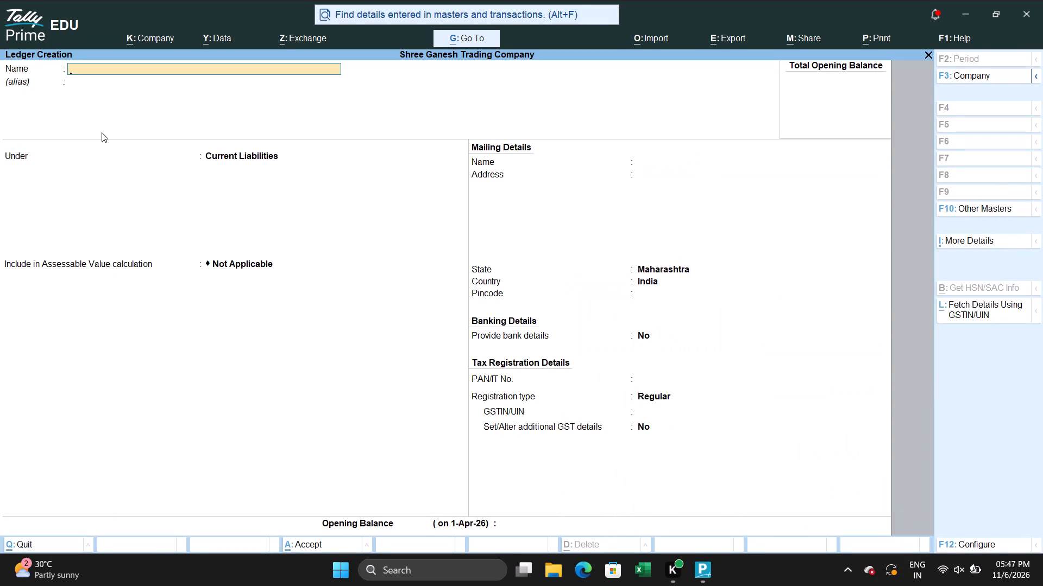
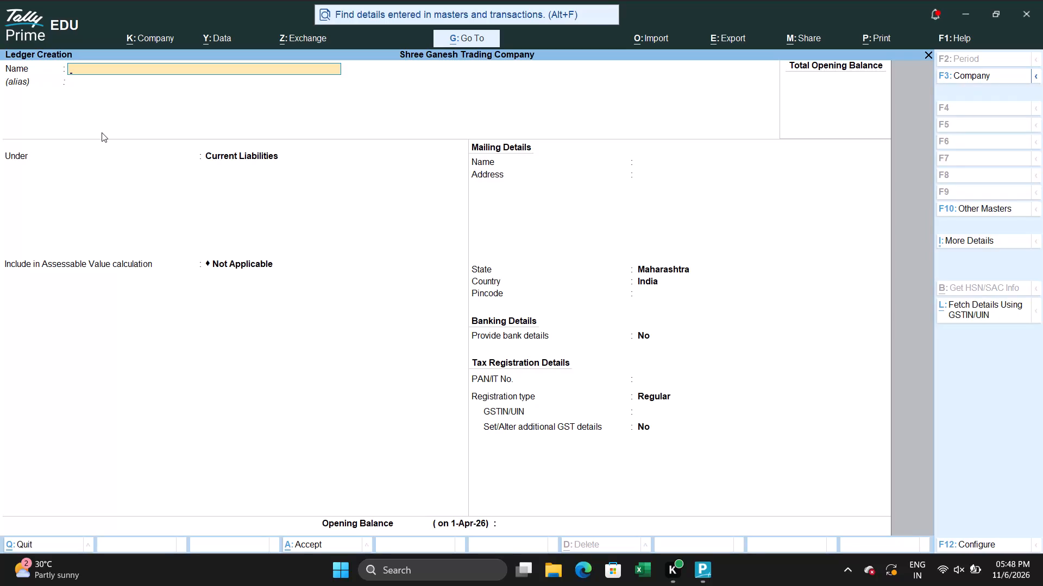
Leave the blank ledger creation form and return to the Gateway of Tally, keeping the company open.
{"action": "key", "text": "Escape"}
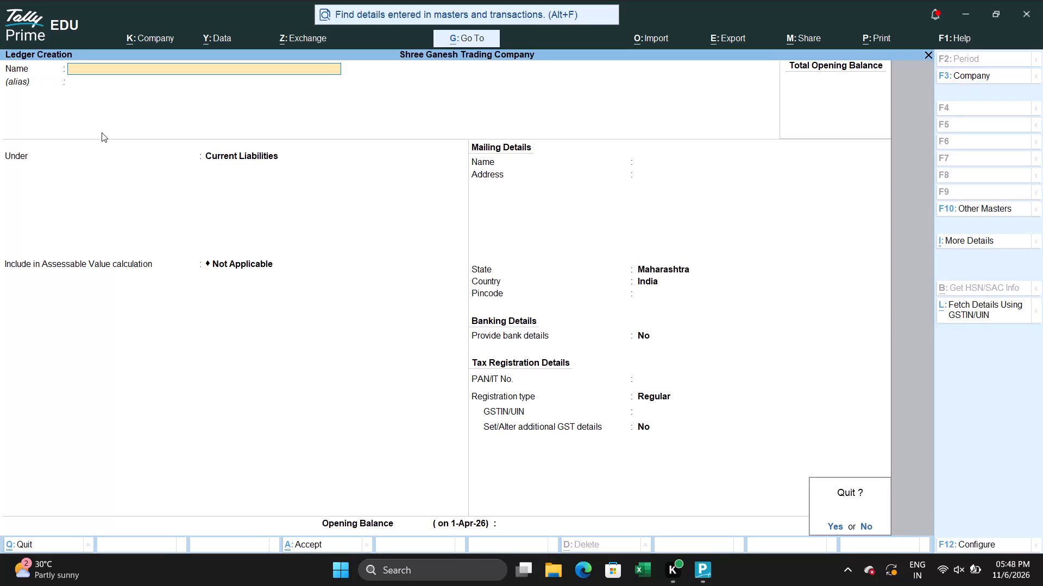
{"action": "key", "text": "Escape"}
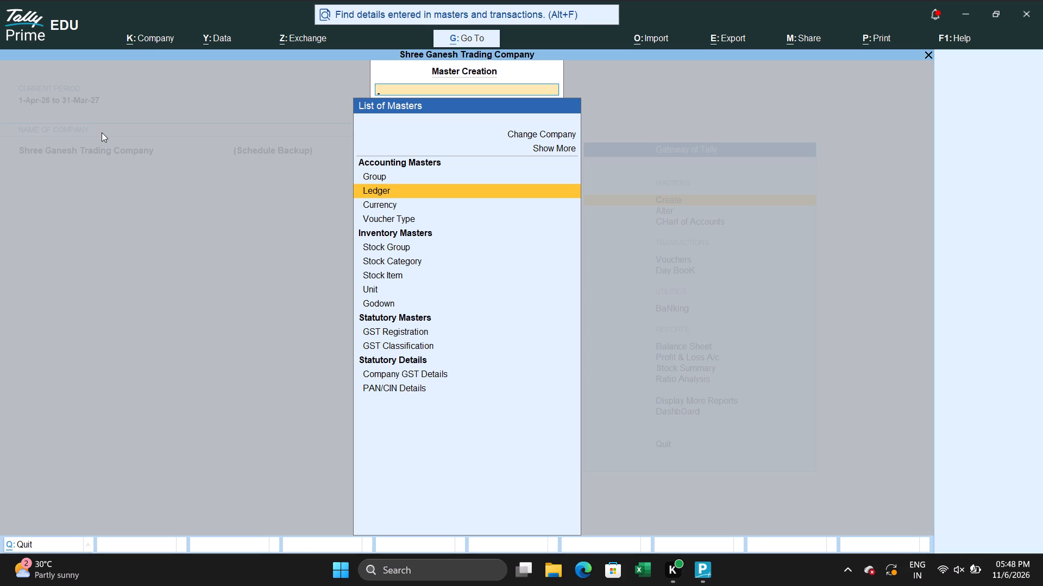
{"action": "key", "text": "Escape"}
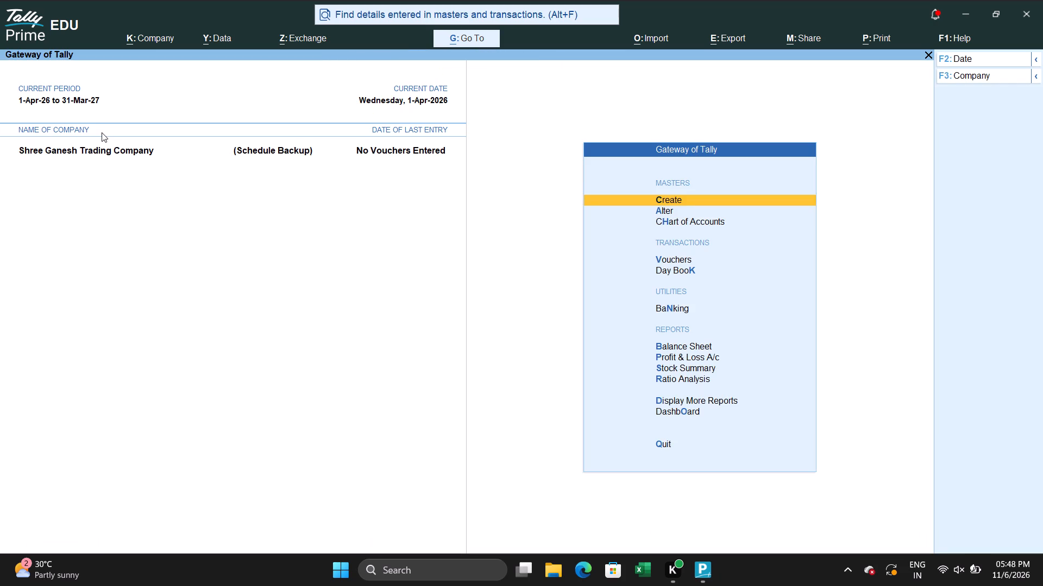
{"action": "key", "text": "Escape"}
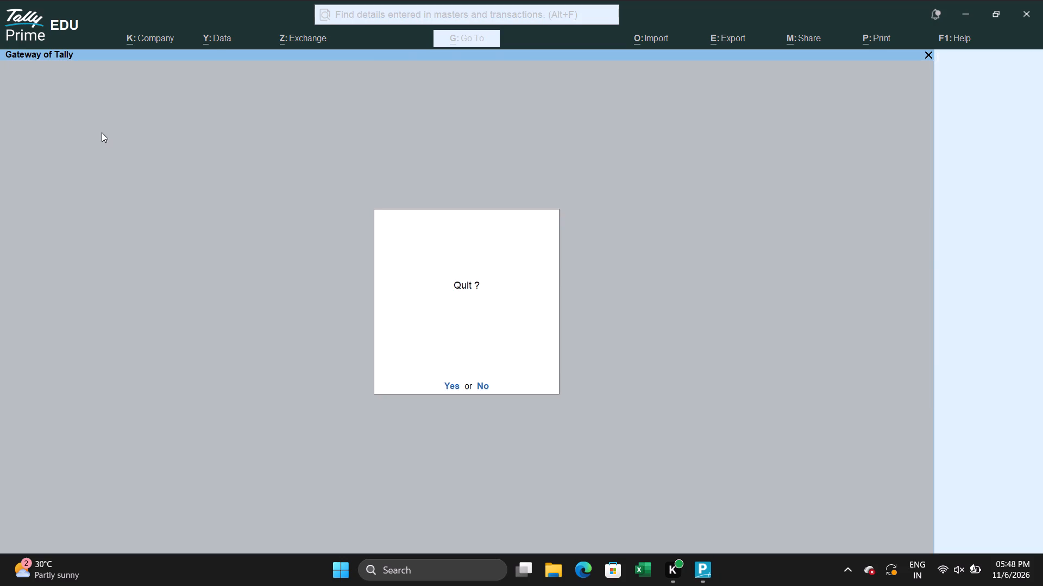
{"action": "key", "text": "Escape"}
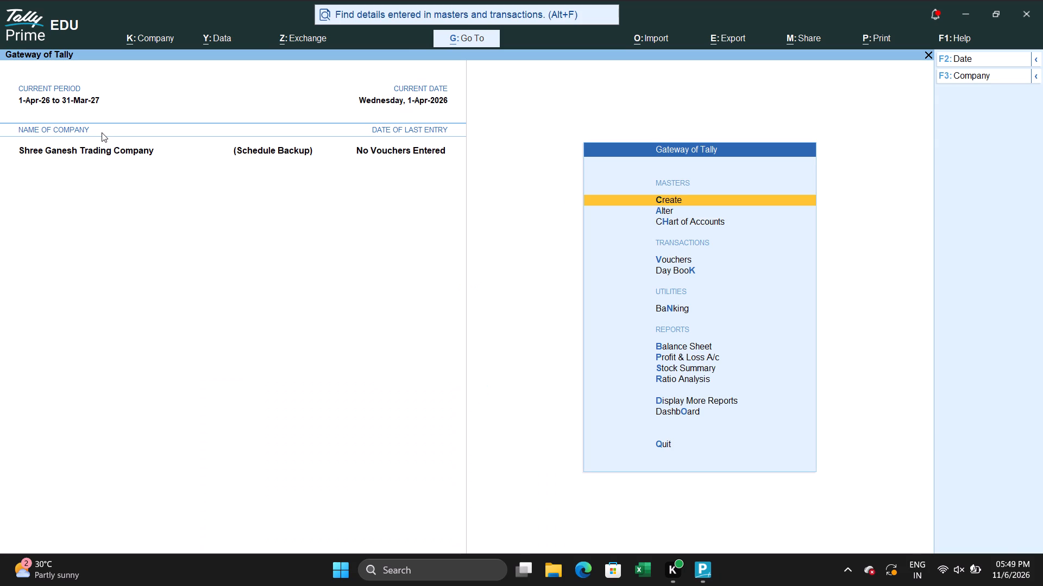
Examine the Office Chair stock item's master details in alteration, then return to the Gateway of Tally without editing.
{"action": "key", "text": "Down"}
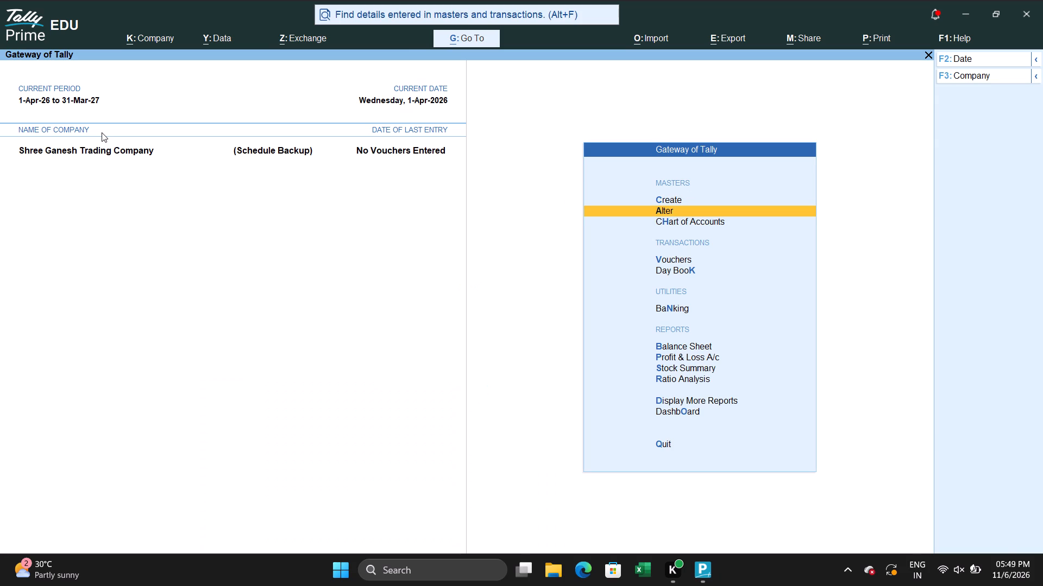
{"action": "key", "text": "Return"}
{"action": "key", "text": "Down"}
{"action": "key", "text": "Down"}
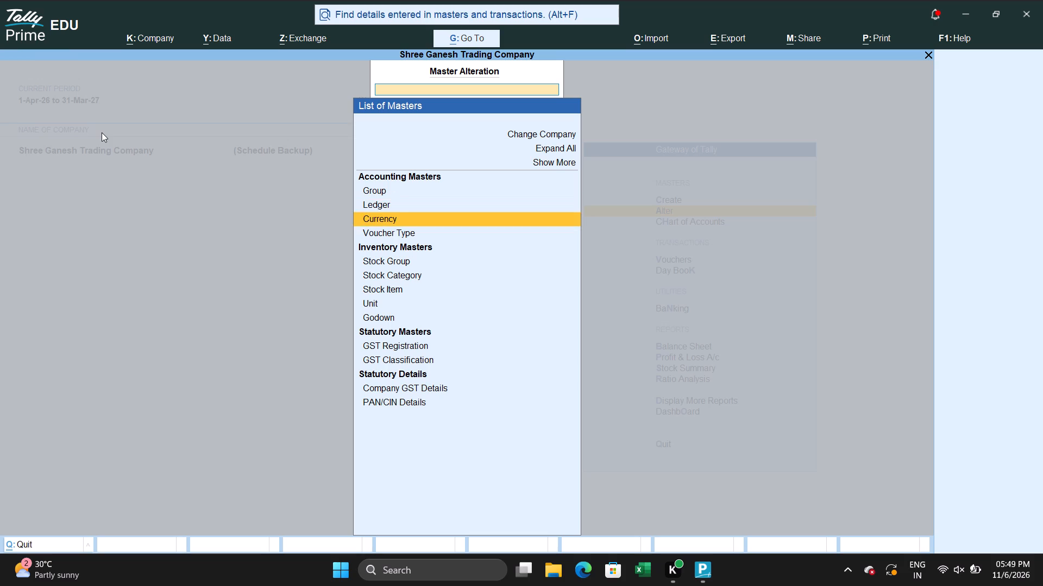
{"action": "key", "text": "Down"}
{"action": "key", "text": "Down"}
{"action": "key", "text": "Down"}
{"action": "key", "text": "Down"}
{"action": "key", "text": "Down"}
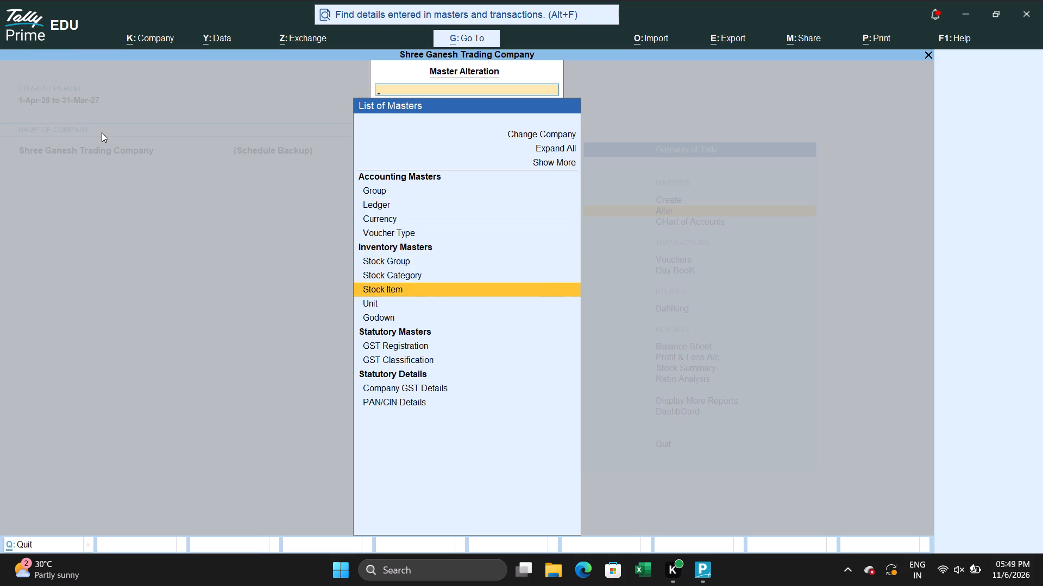
{"action": "key", "text": "Return"}
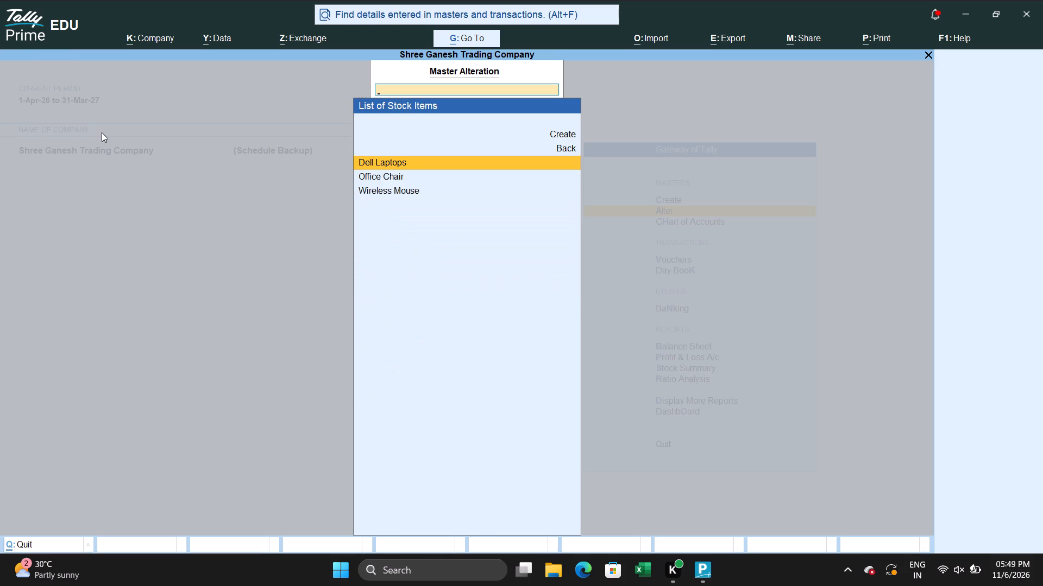
{"action": "key", "text": "Down"}
{"action": "key", "text": "Return"}
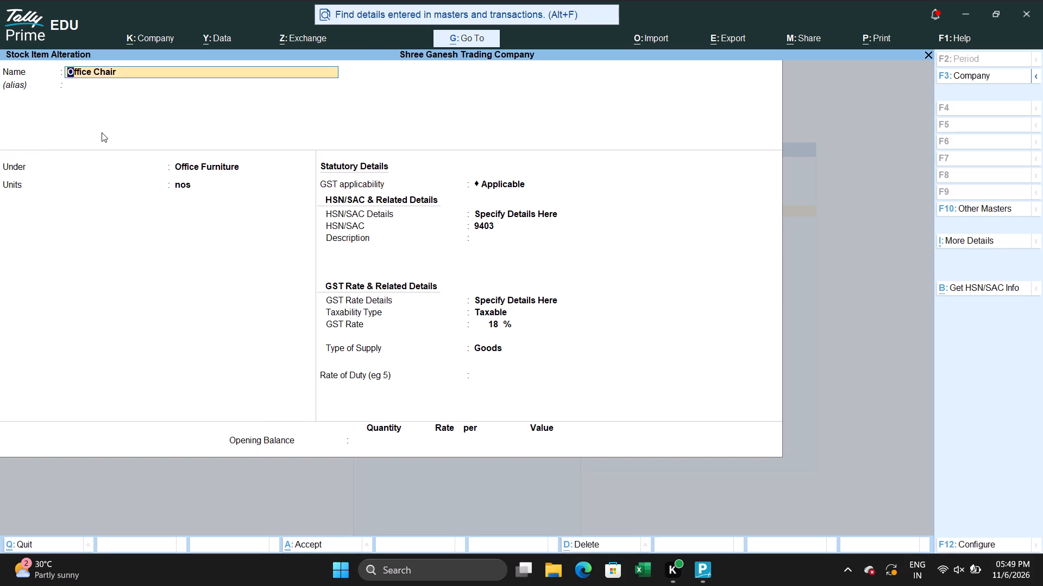
{"action": "key", "text": "Escape"}
{"action": "key", "text": "Escape"}
{"action": "left_click", "coordinate": [102, 132]}
{"action": "key", "text": "Escape"}
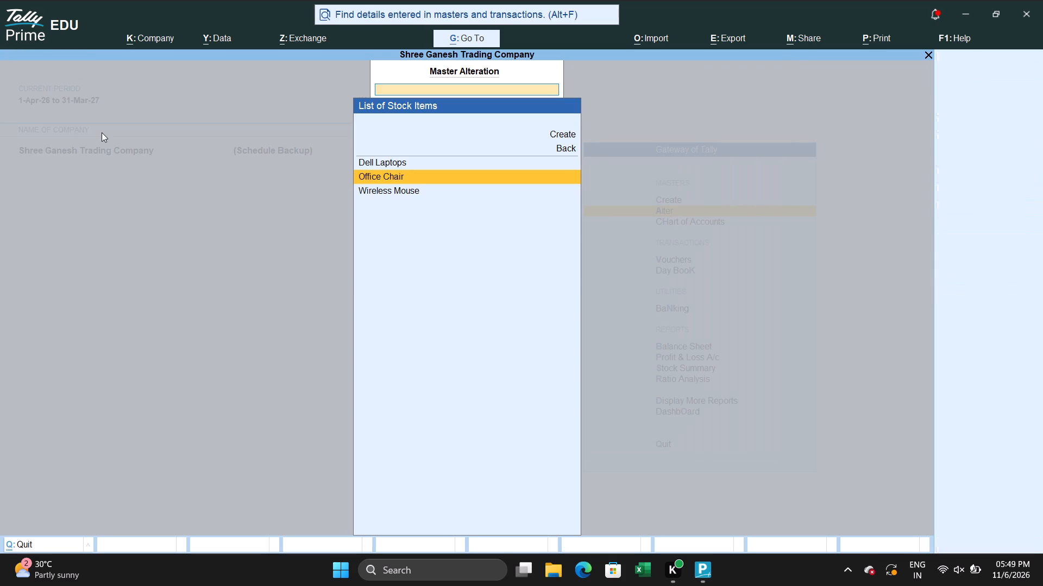
{"action": "double_click", "coordinate": [102, 132]}
{"action": "key", "text": "Escape"}
{"action": "left_click", "coordinate": [102, 132]}
{"action": "key", "text": "Escape"}
{"action": "left_click", "coordinate": [102, 132]}
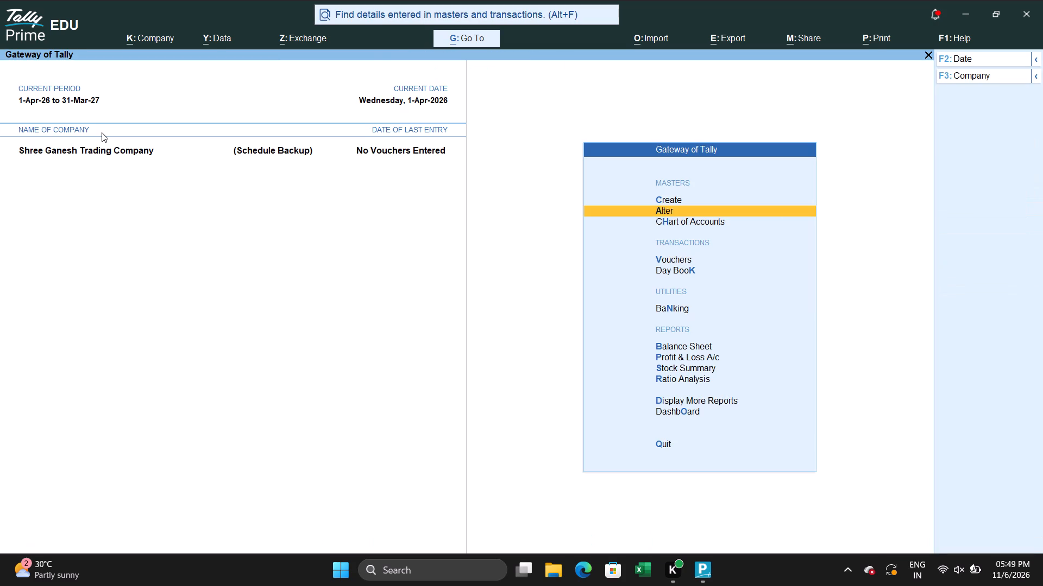
Open accounting voucher creation for Shree Ganesh Trading Company.
{"action": "key", "text": "Down"}
{"action": "key", "text": "Down"}
{"action": "key", "text": "Down"}
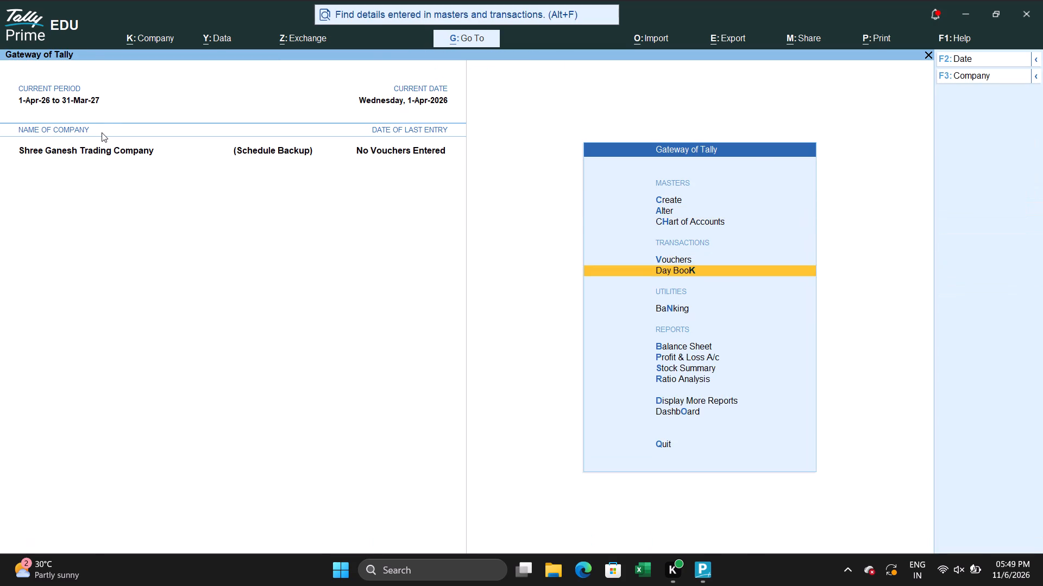
{"action": "key", "text": "Up"}
{"action": "key", "text": "Return"}
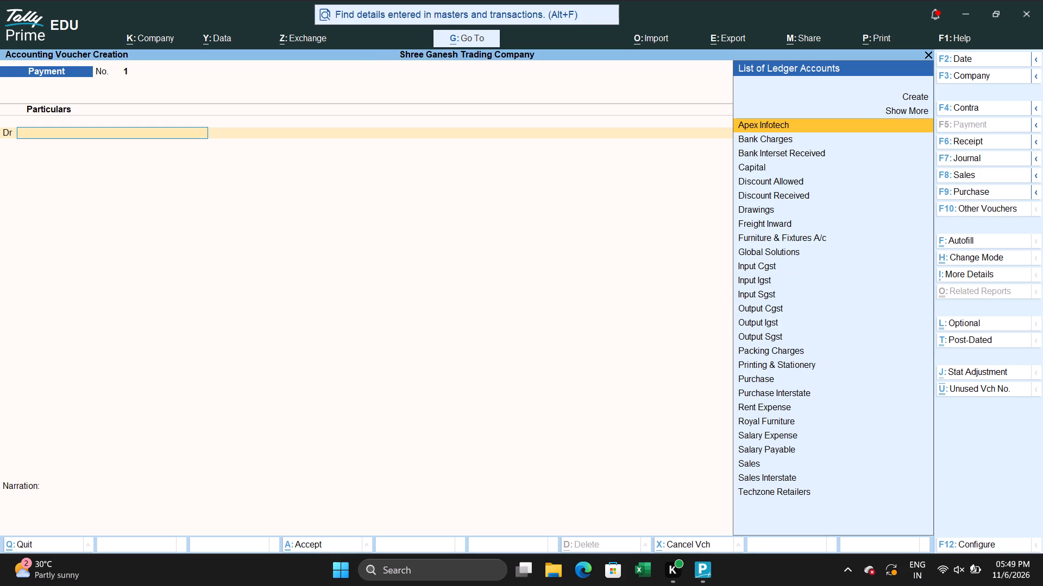
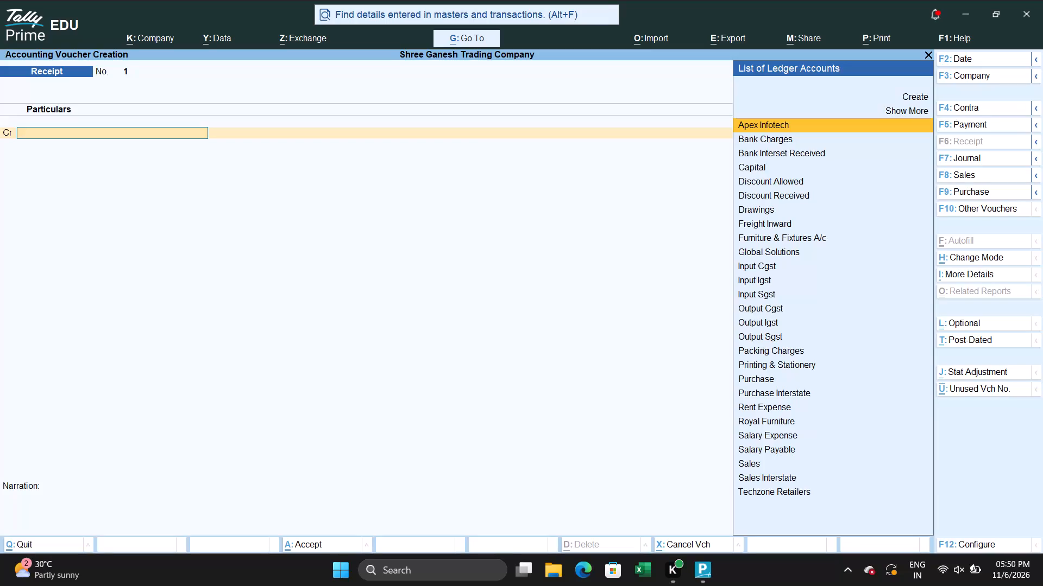
Set the receipt voucher's entry mode to Double Entry.
{"action": "left_click", "coordinate": [102, 132]}
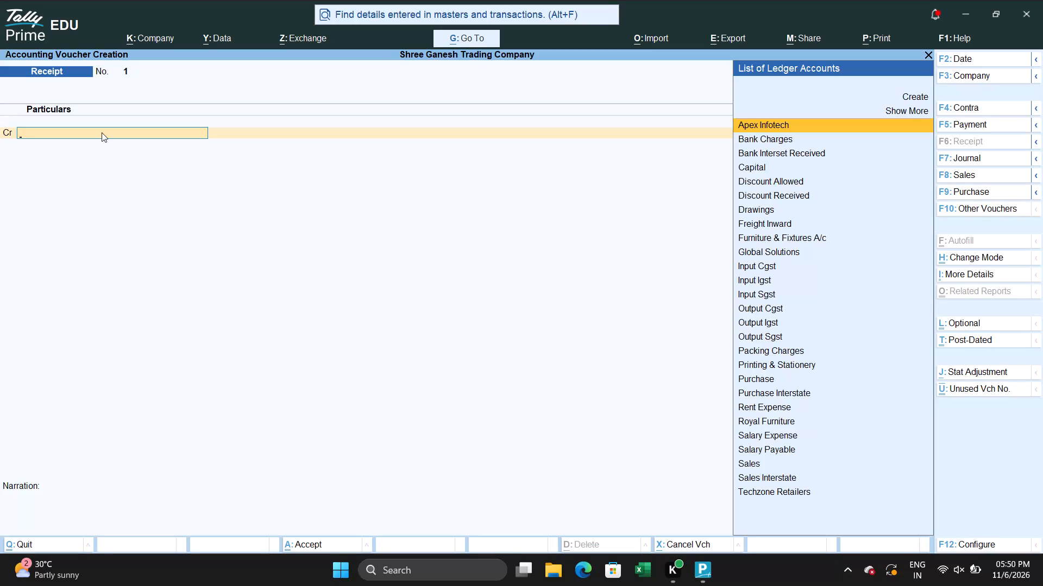
{"action": "left_click", "coordinate": [102, 132]}
{"action": "key", "text": "ctrl+h"}
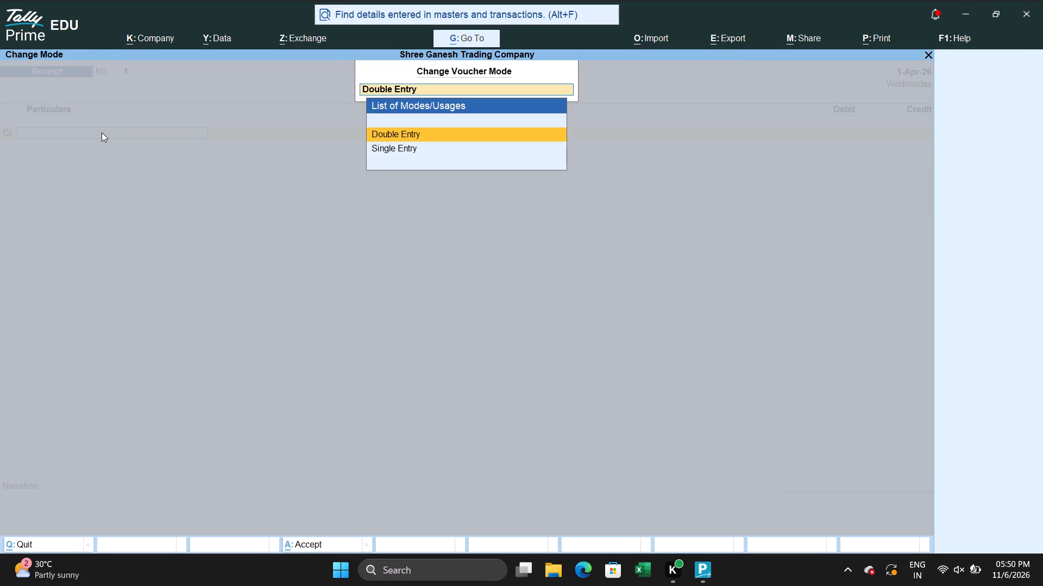
{"action": "key", "text": "Return"}
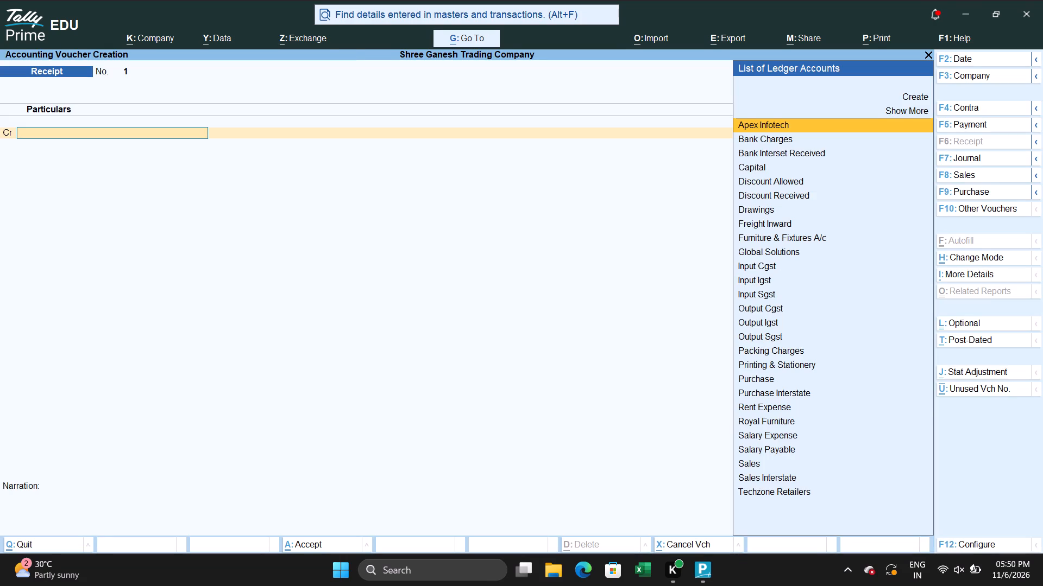
Credit the Capital ledger with 500000 on the receipt voucher's first line.
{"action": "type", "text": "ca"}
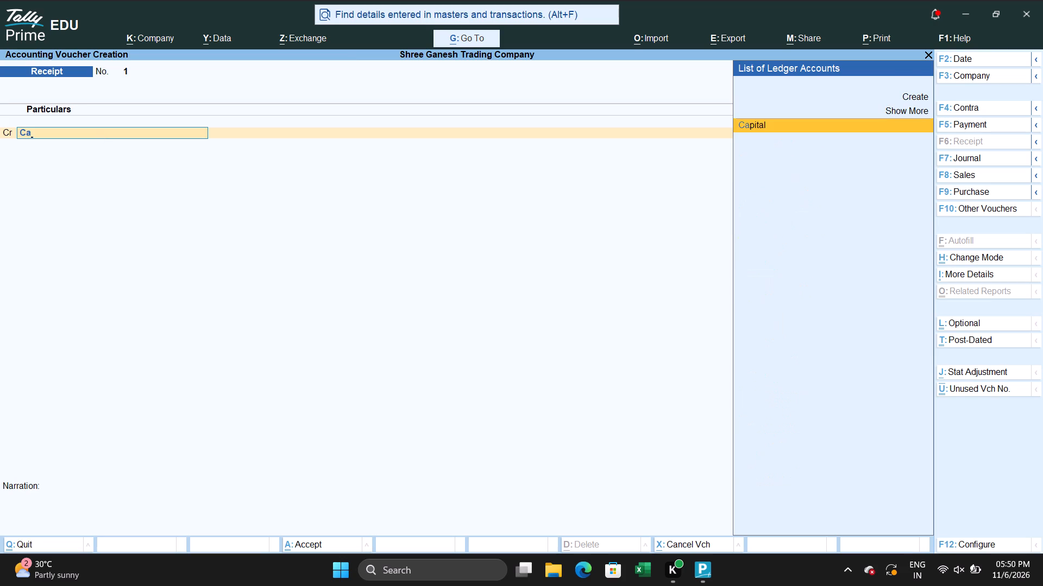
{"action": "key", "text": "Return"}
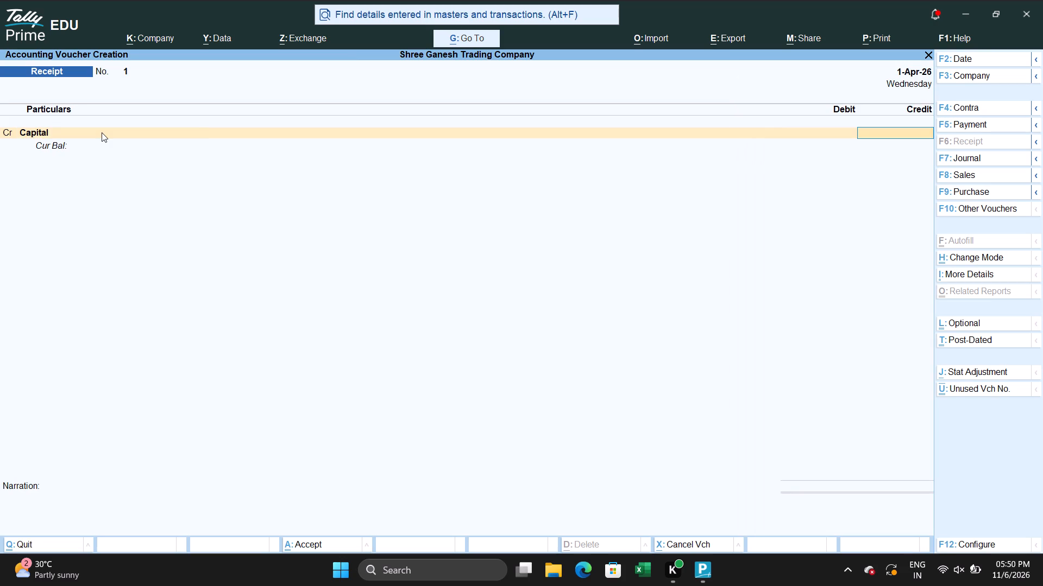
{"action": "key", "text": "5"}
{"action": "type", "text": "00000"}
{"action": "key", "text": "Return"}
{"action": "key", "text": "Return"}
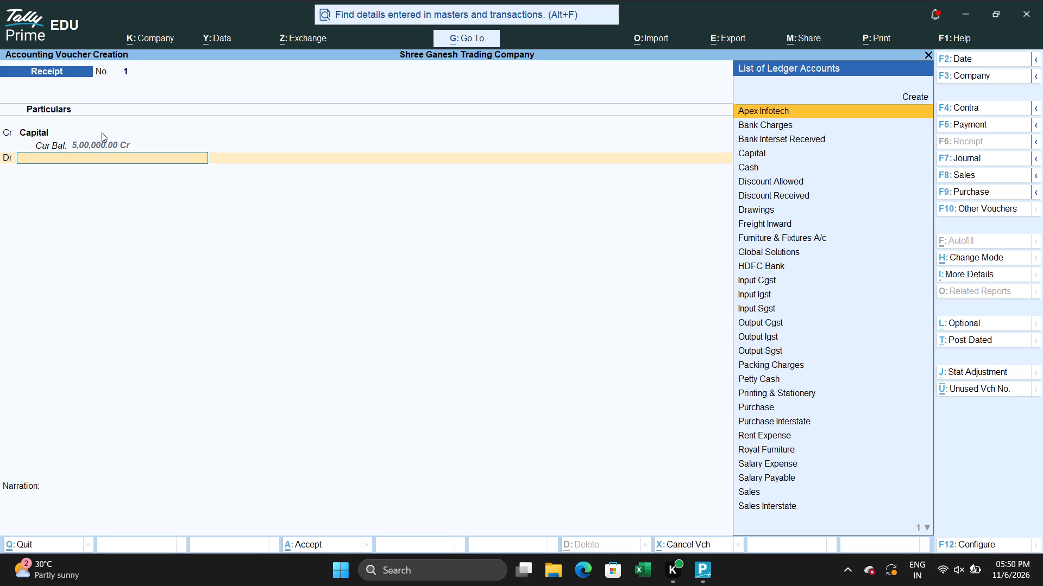
Debit the Cash ledger on the receipt voucher's second line for the balancing 5,00,000.00.
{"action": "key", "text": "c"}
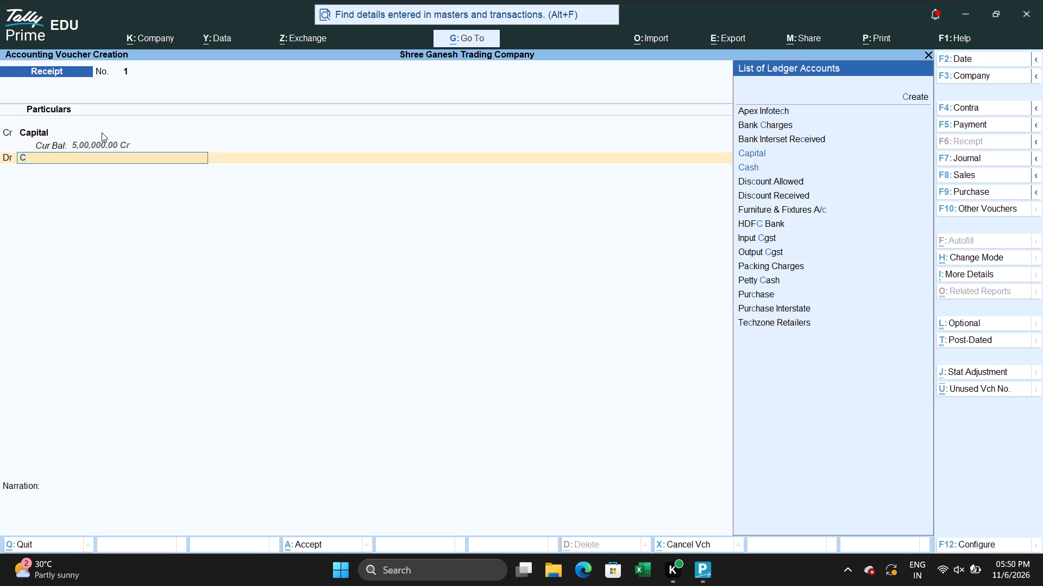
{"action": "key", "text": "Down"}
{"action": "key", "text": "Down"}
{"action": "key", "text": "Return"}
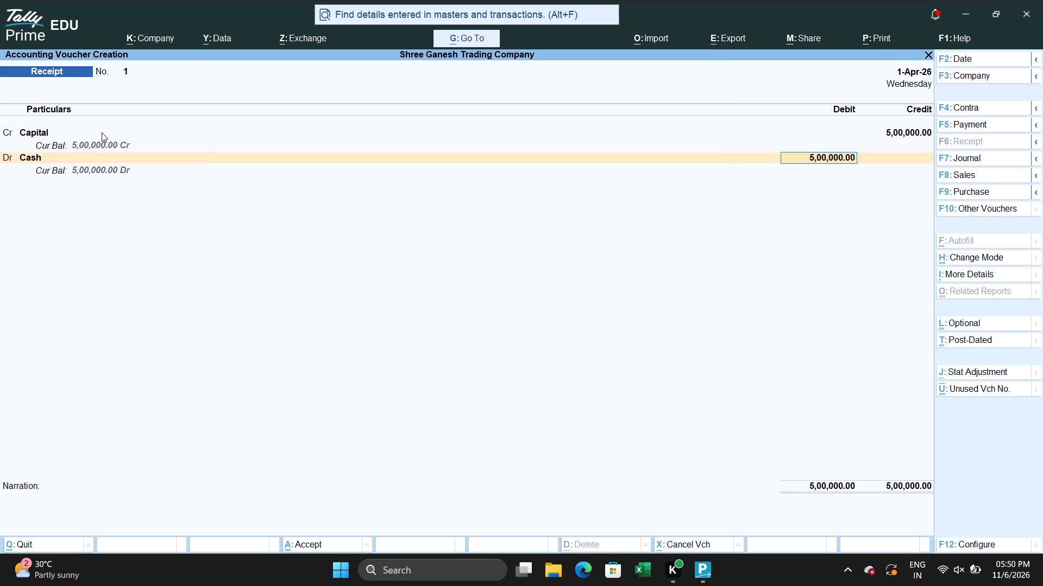
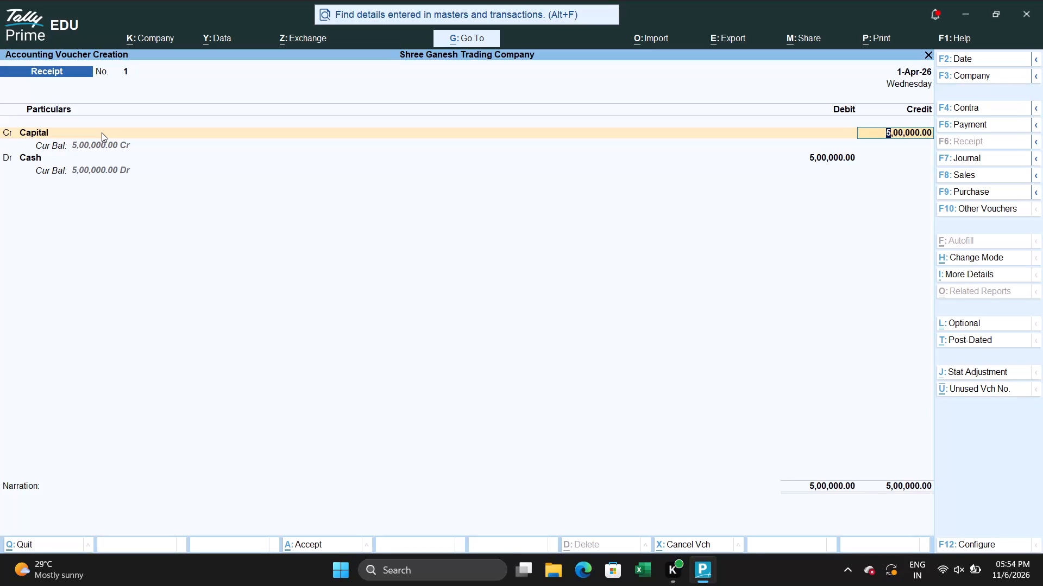
Set the Capital ledger's credit on the receipt voucher to 1000000, keeping Cash as the balancing debit.
{"action": "key", "text": "1"}
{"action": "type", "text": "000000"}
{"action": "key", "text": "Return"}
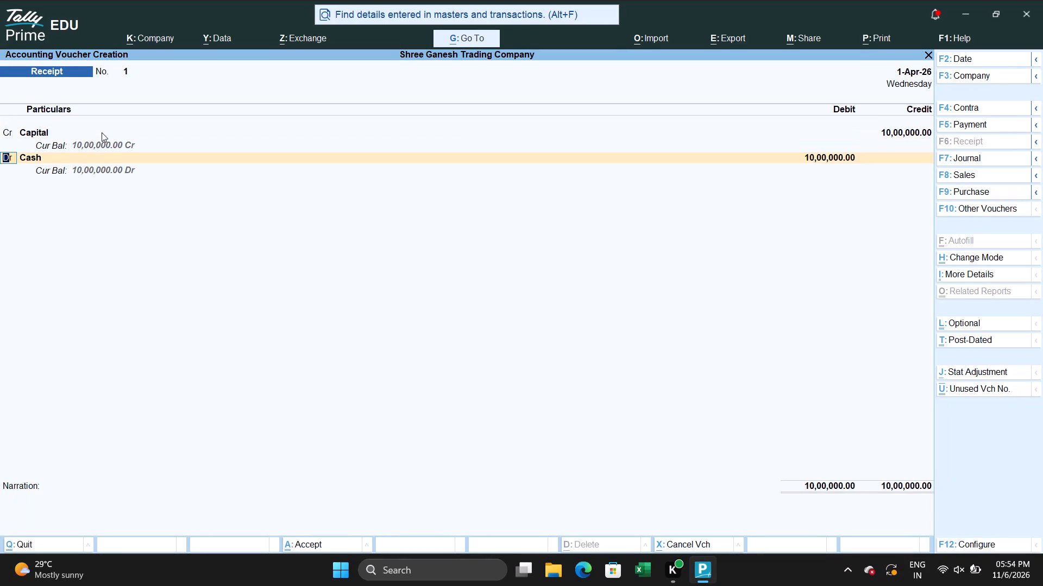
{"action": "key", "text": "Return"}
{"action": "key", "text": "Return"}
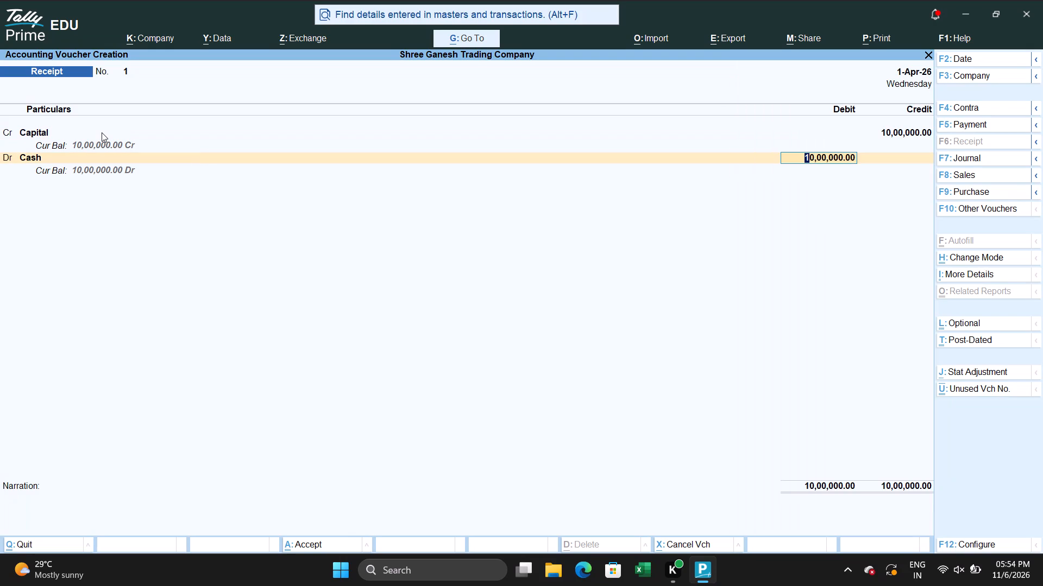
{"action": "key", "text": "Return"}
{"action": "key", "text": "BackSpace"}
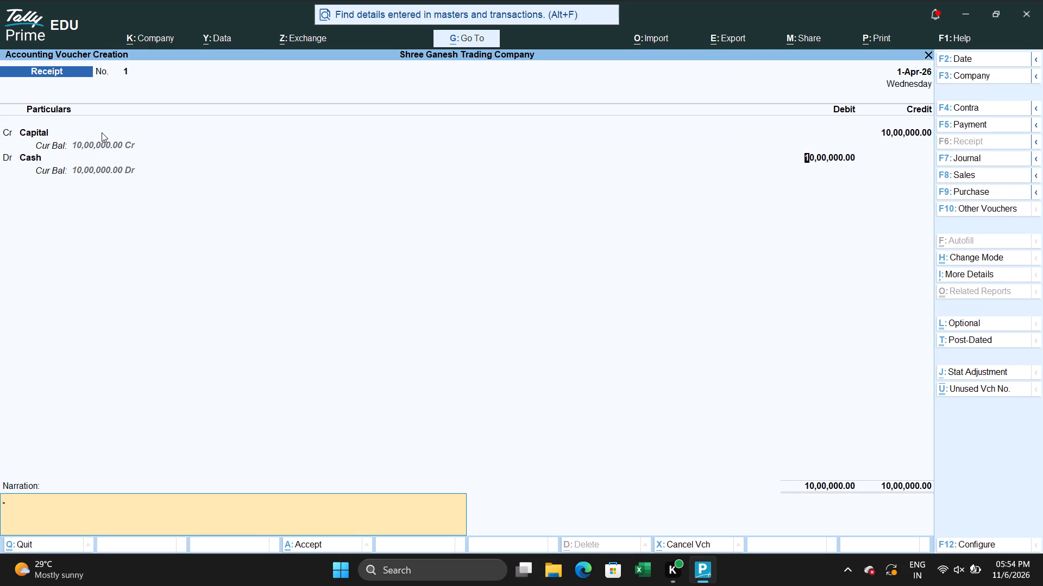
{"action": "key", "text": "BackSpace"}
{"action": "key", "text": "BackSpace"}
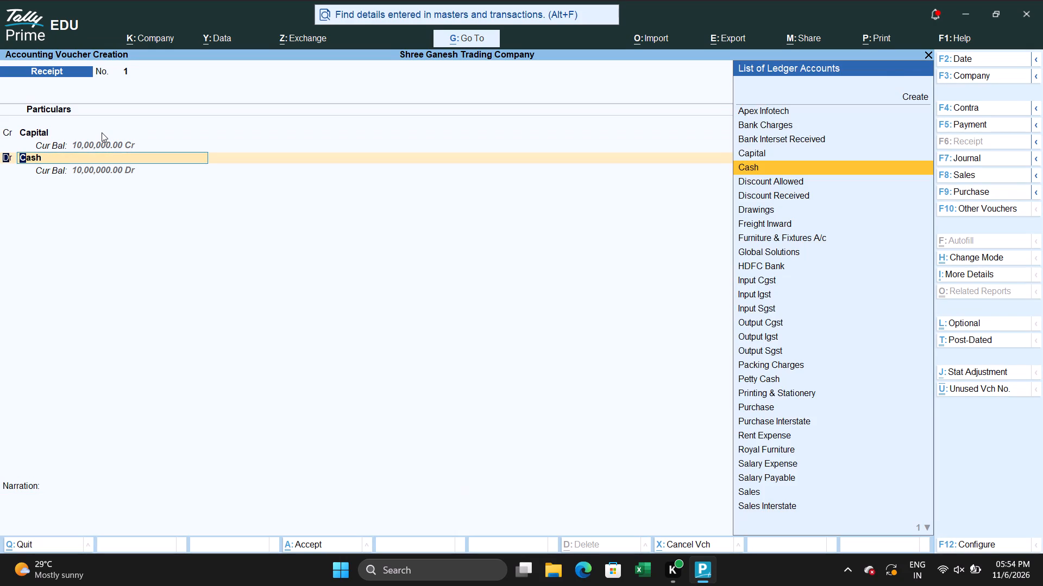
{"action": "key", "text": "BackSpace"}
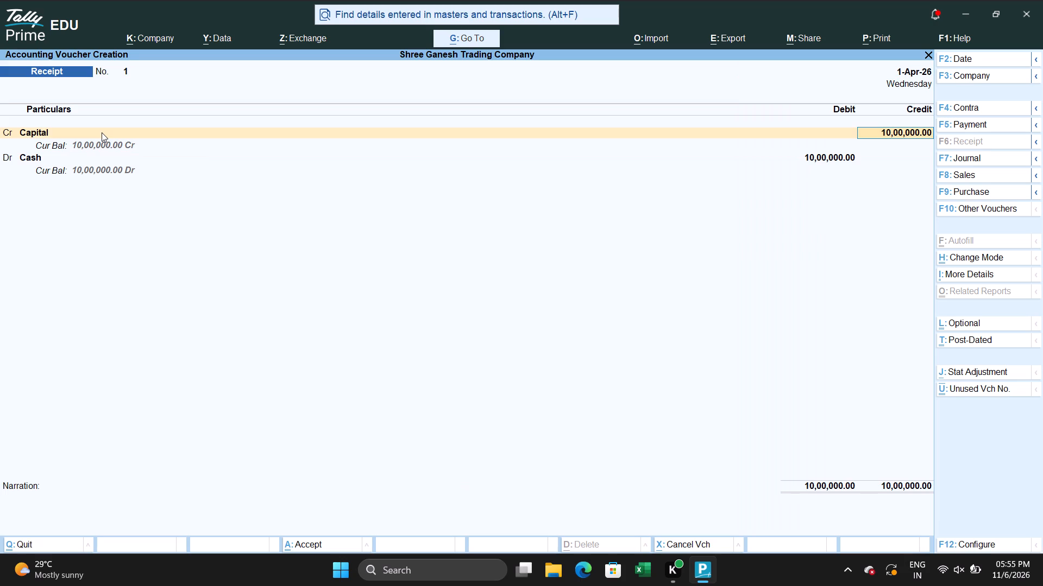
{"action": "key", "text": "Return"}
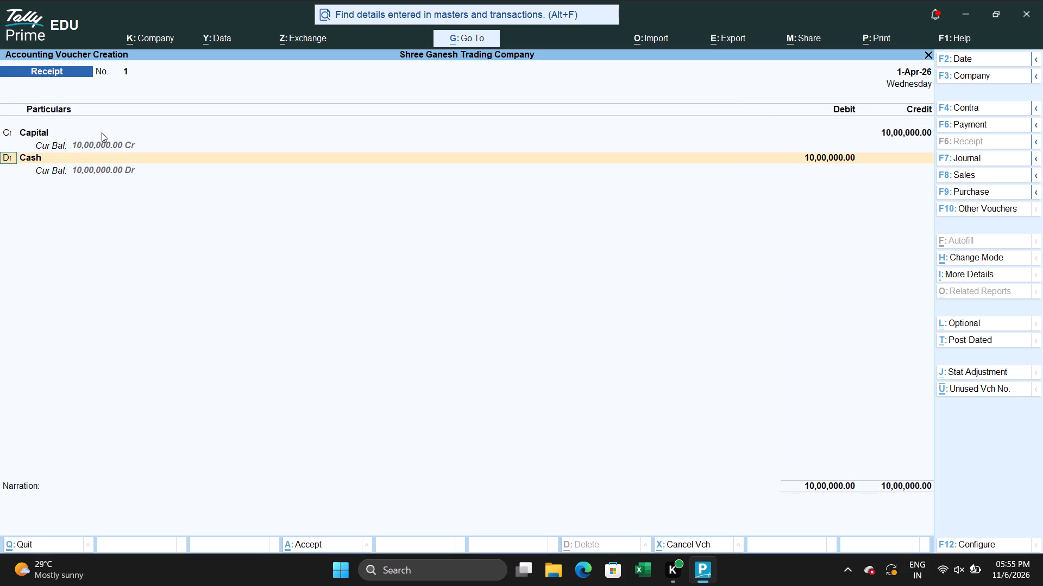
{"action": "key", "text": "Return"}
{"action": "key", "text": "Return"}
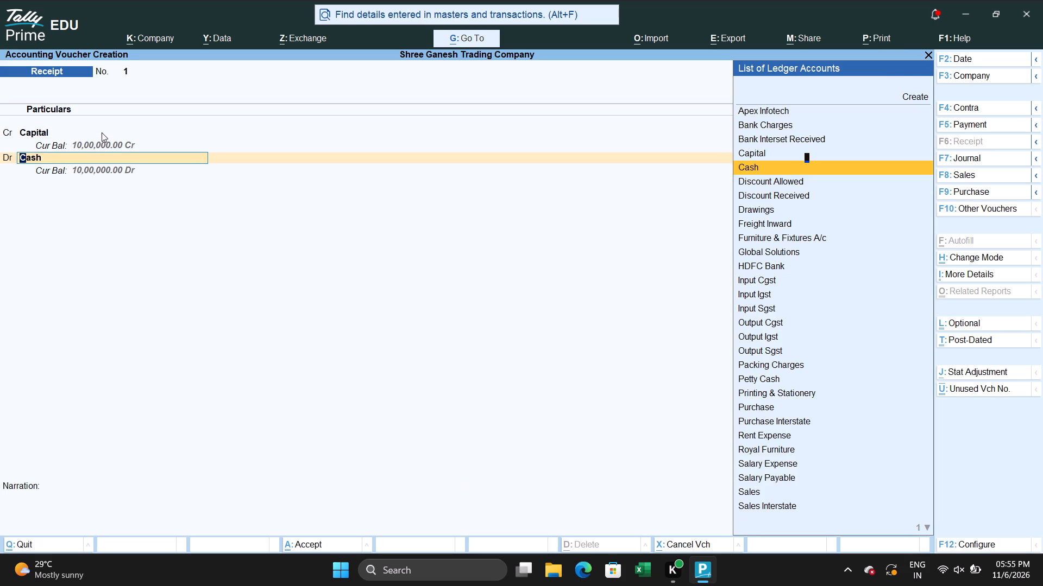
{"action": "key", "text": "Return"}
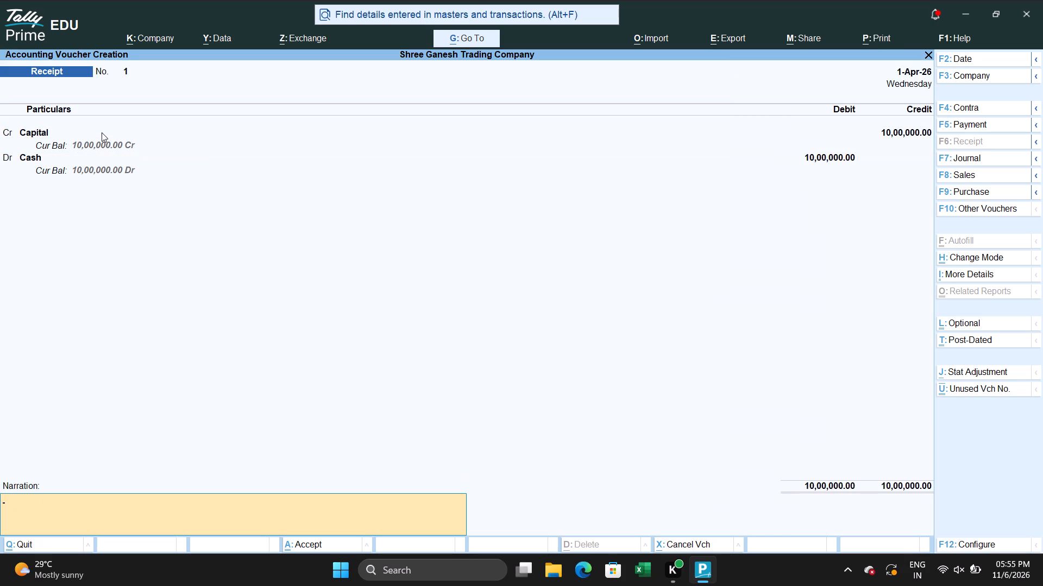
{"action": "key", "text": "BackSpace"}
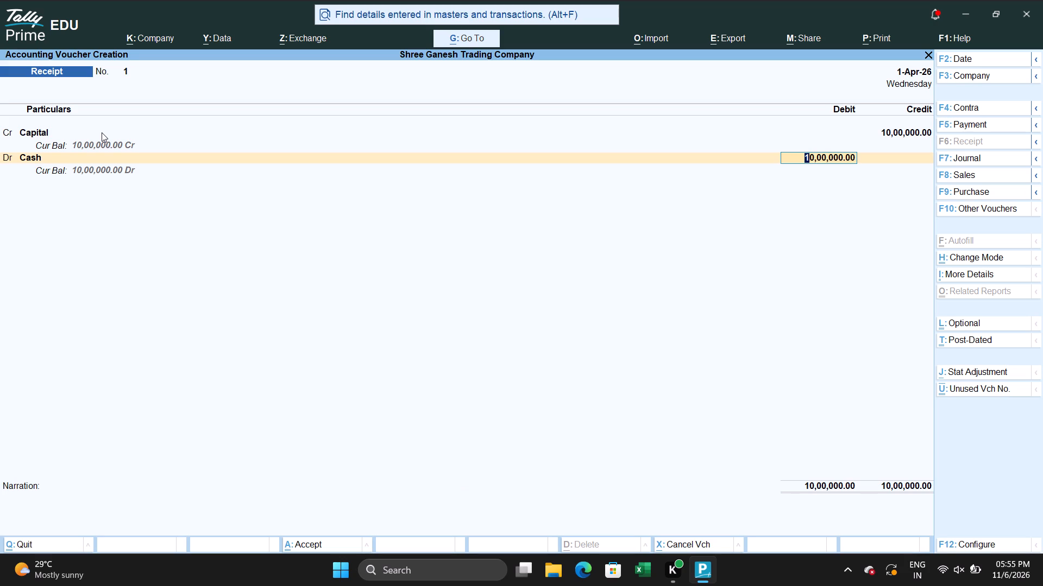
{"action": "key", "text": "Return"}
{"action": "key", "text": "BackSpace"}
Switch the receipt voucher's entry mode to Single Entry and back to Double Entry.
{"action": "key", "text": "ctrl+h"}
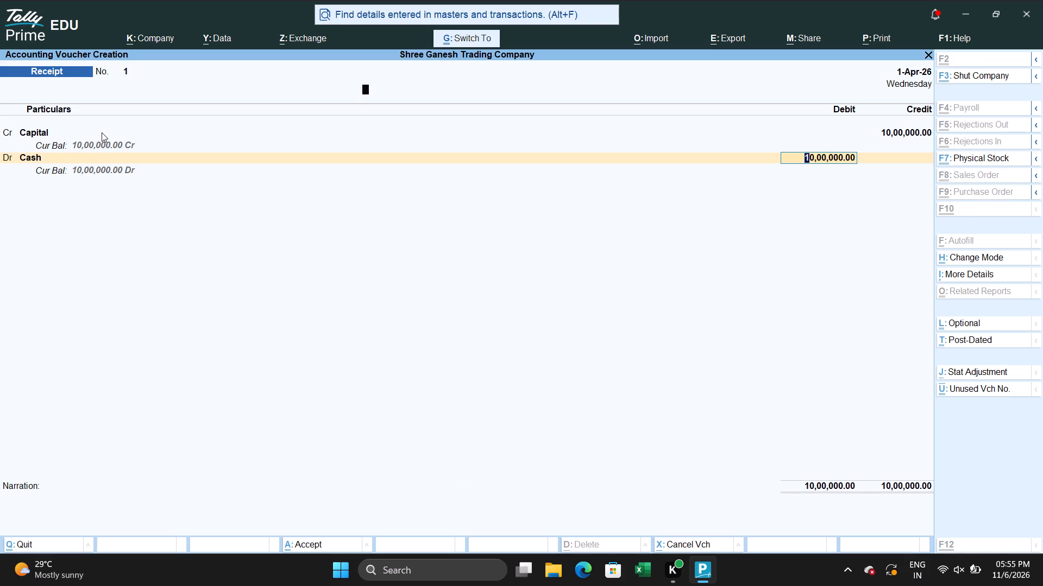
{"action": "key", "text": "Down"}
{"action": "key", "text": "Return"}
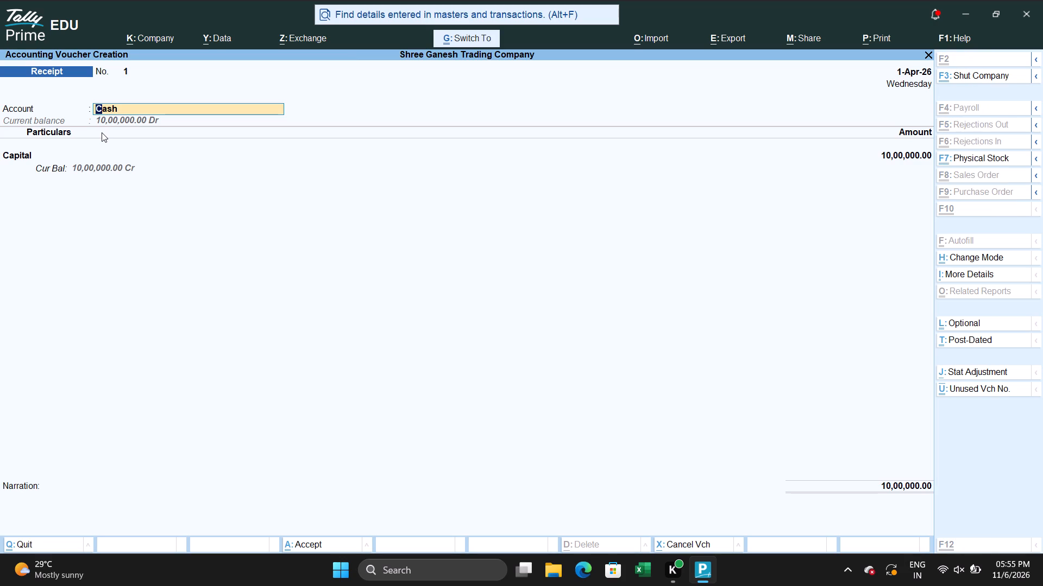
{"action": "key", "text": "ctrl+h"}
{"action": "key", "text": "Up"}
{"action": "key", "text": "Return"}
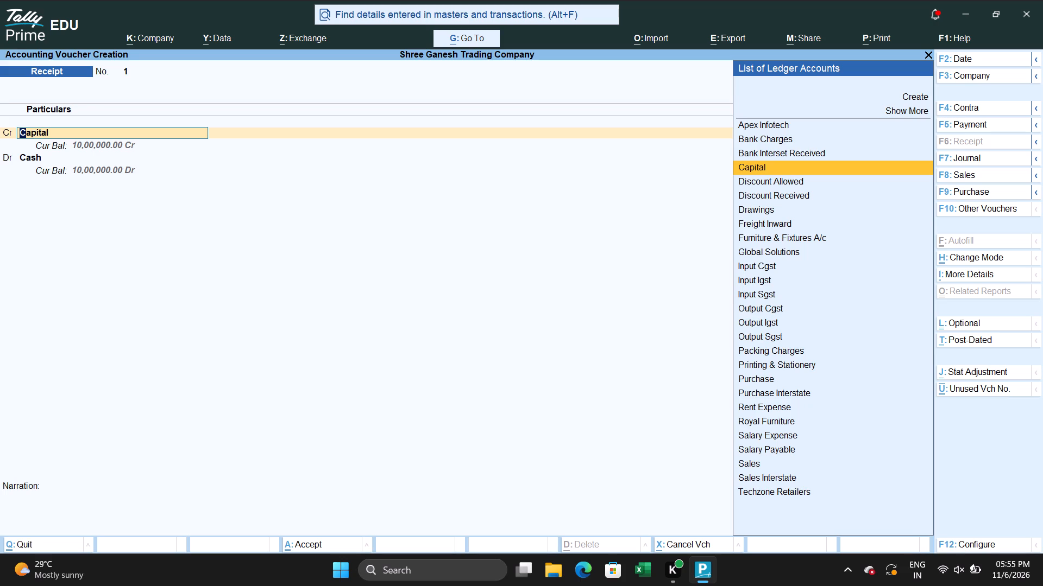
Keep the Capital credit line and re-enter the Cash debit line with 1000000.
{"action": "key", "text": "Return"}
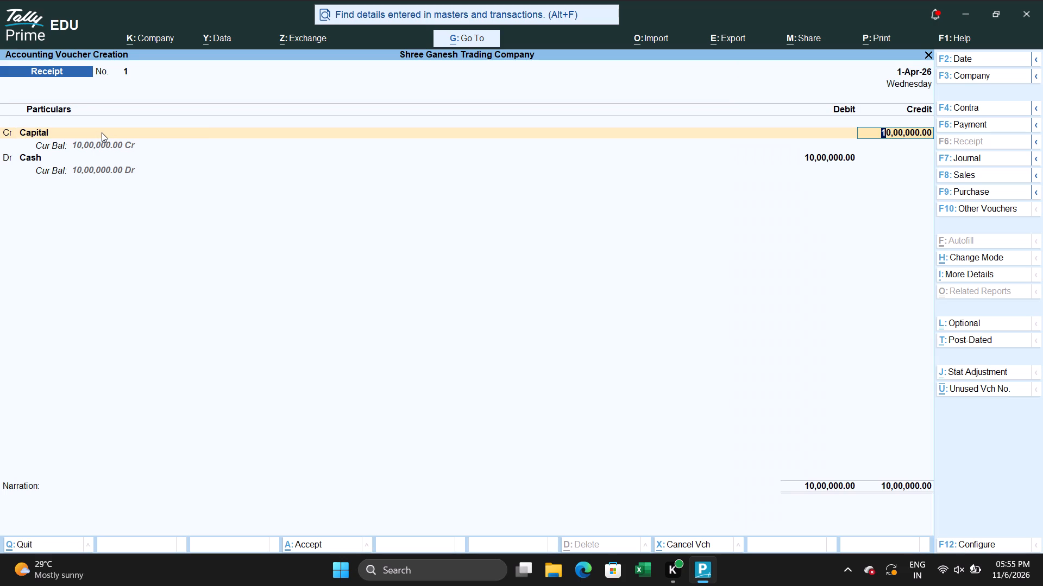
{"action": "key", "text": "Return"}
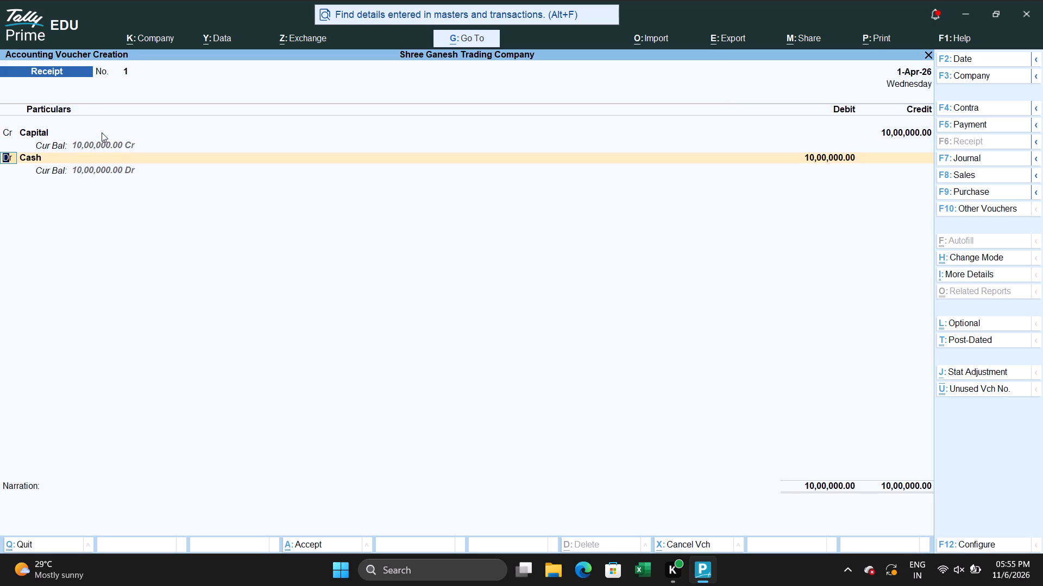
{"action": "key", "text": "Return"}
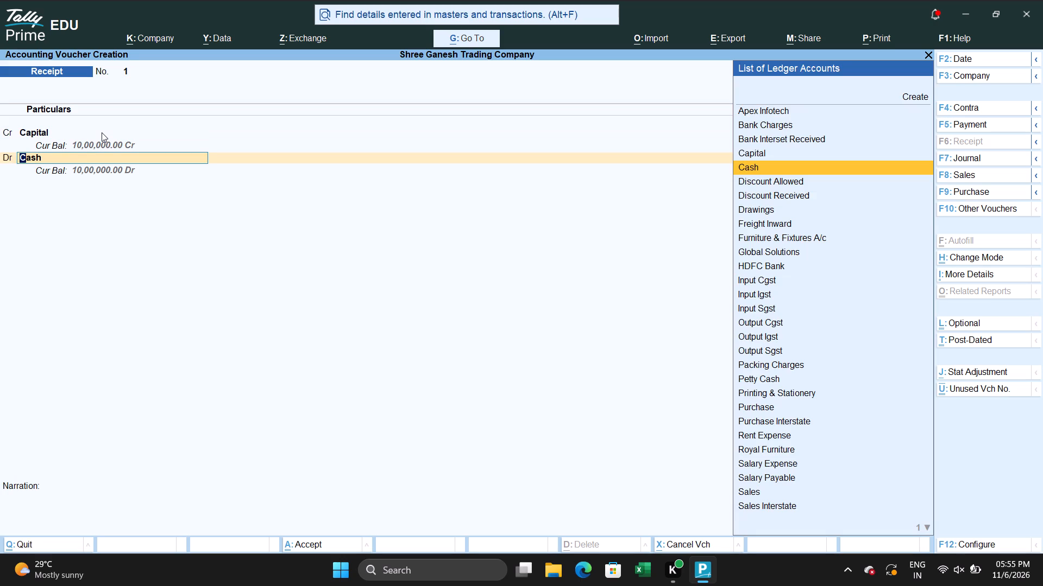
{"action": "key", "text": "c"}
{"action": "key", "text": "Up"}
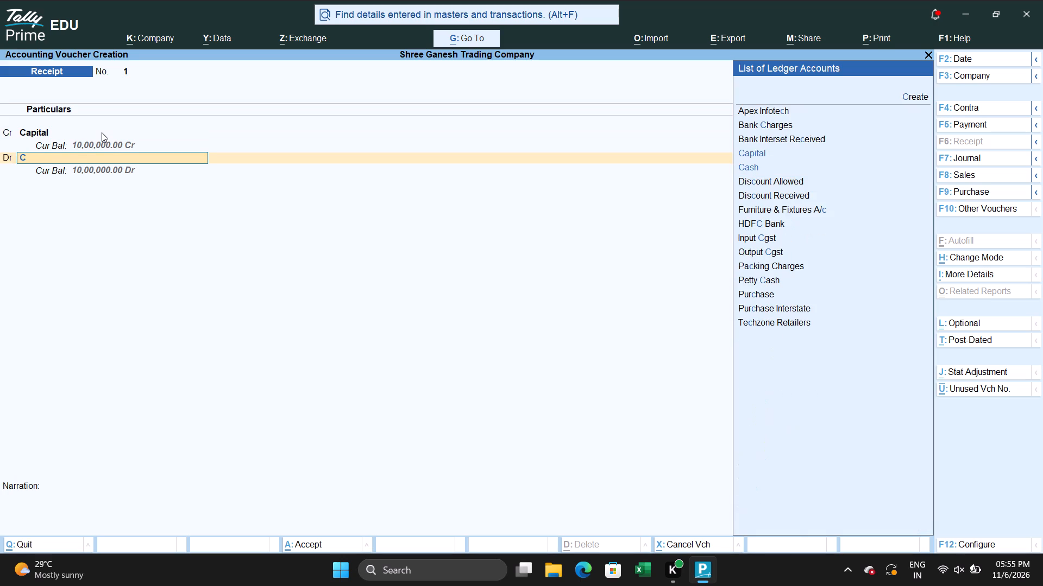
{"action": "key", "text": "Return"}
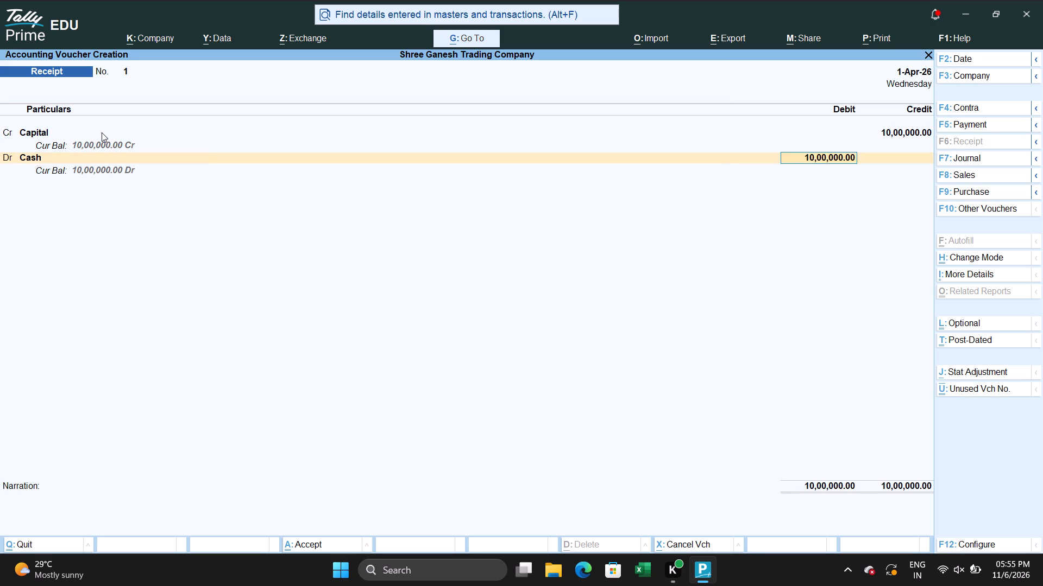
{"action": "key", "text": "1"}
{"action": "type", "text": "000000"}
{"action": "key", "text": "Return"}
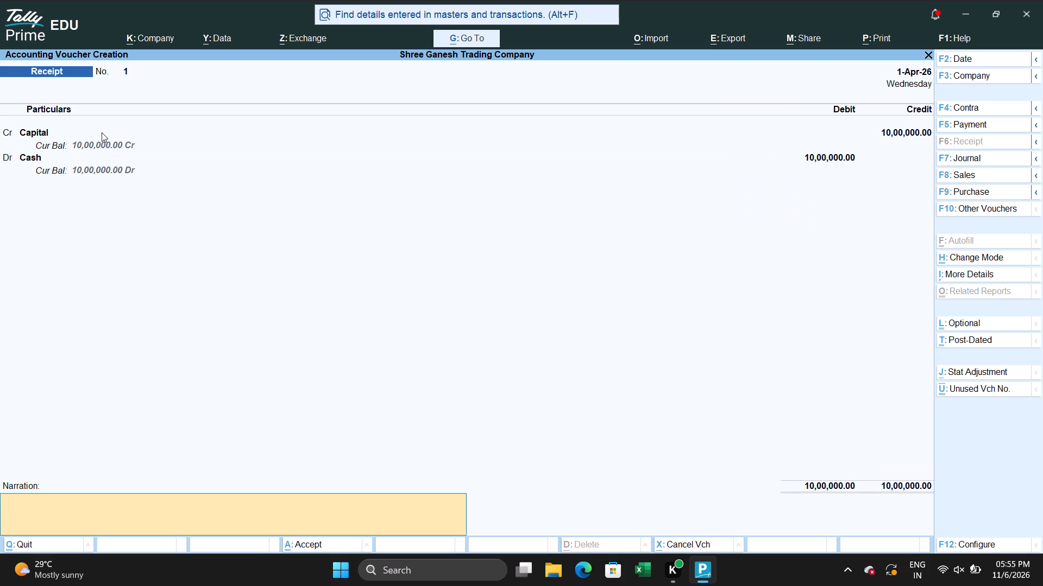
Save the receipt voucher with its narration left blank.
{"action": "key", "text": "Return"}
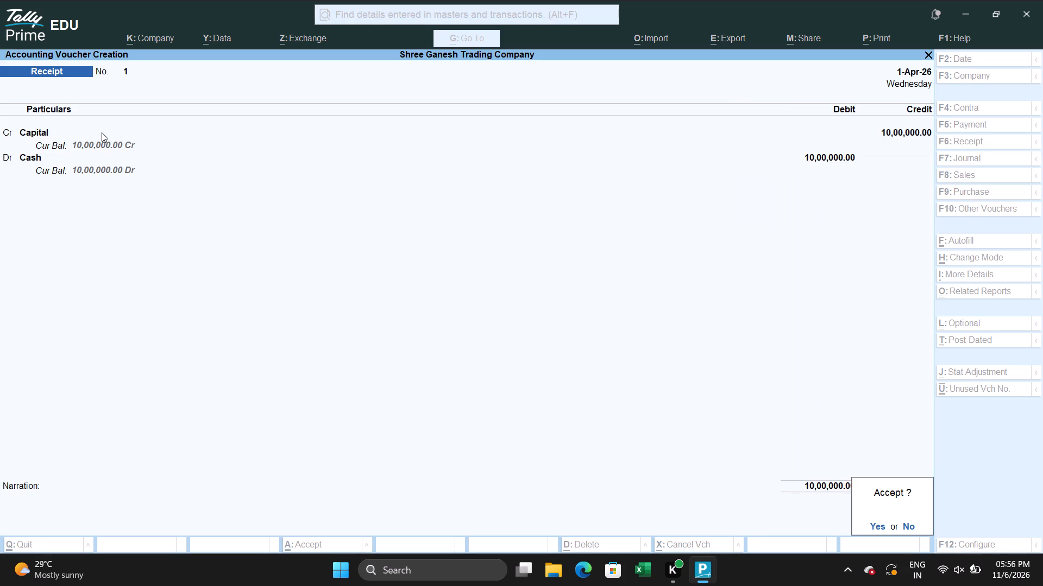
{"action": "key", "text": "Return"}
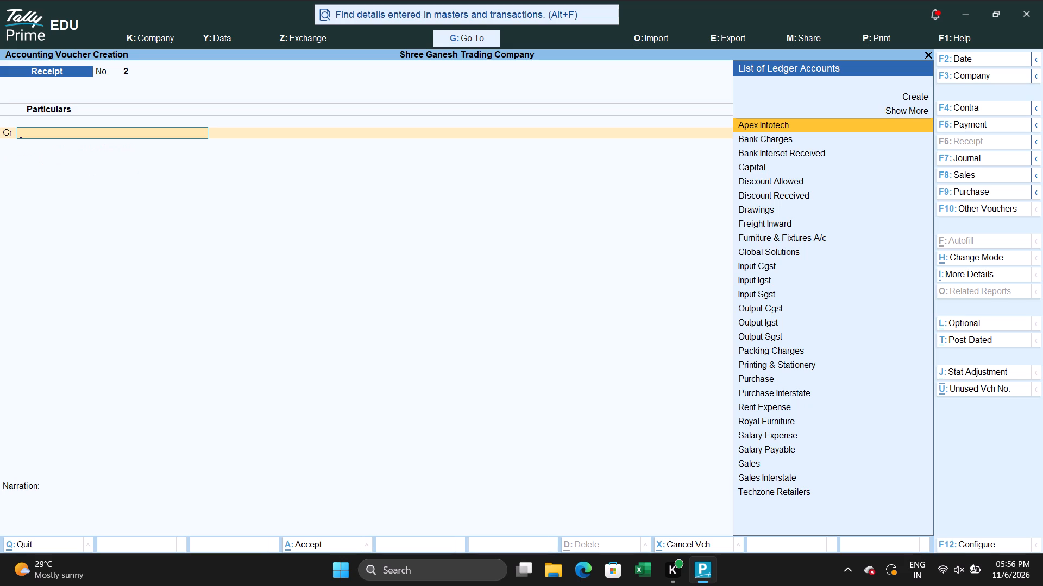
Start a contra voucher and credit the Cash ledger with 600000 on its first line.
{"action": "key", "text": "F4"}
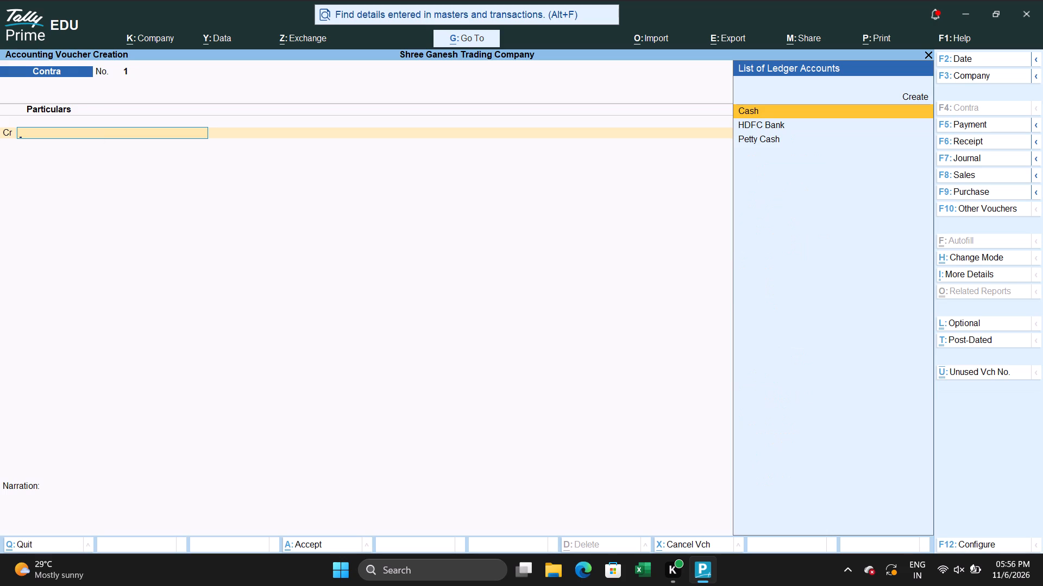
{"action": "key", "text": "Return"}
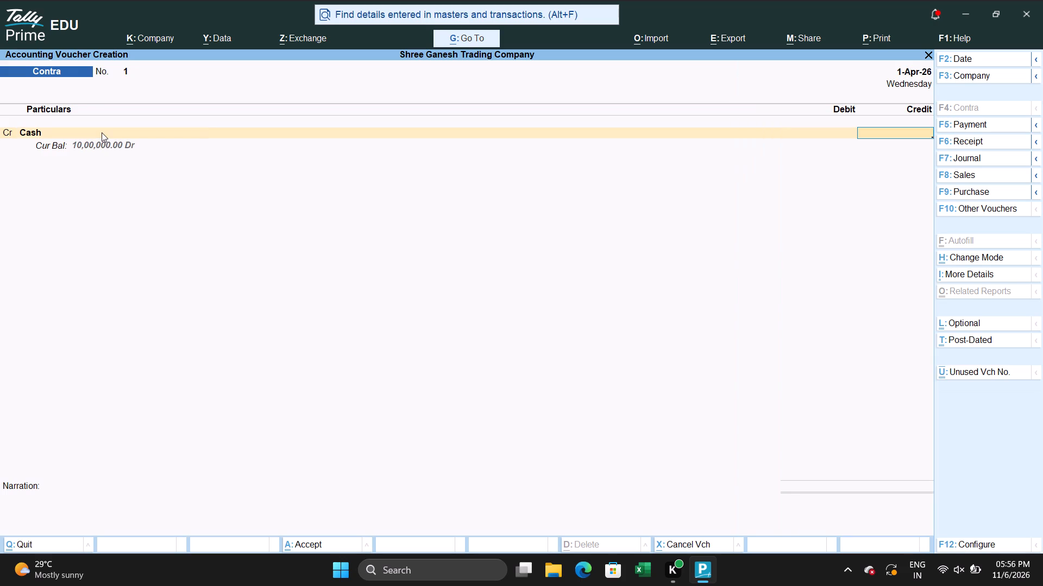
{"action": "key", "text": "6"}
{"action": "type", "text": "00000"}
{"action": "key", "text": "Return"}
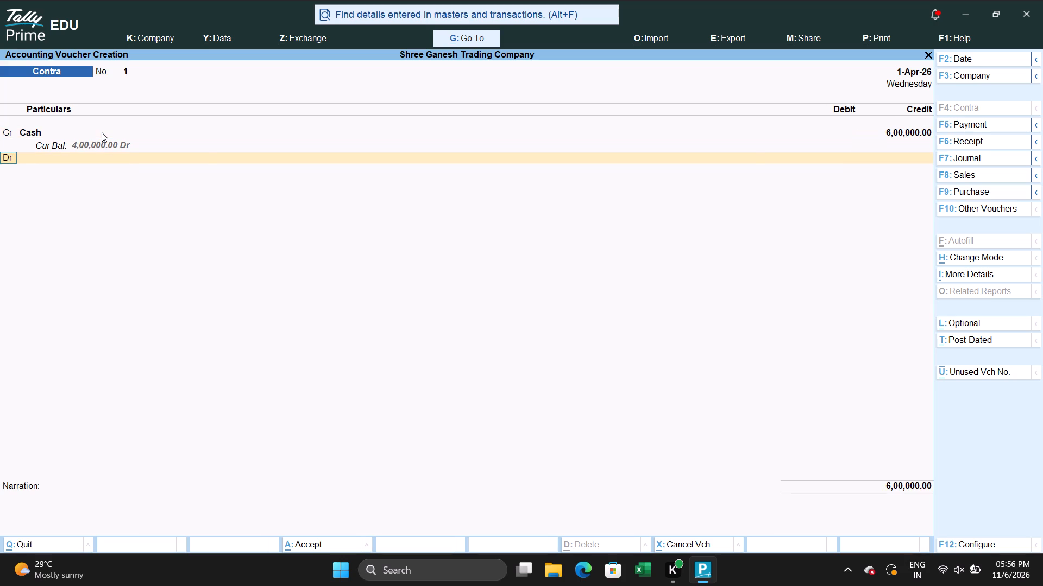
Debit the HDFC Bank ledger on the contra voucher's second line for the balancing 6,00,000.00.
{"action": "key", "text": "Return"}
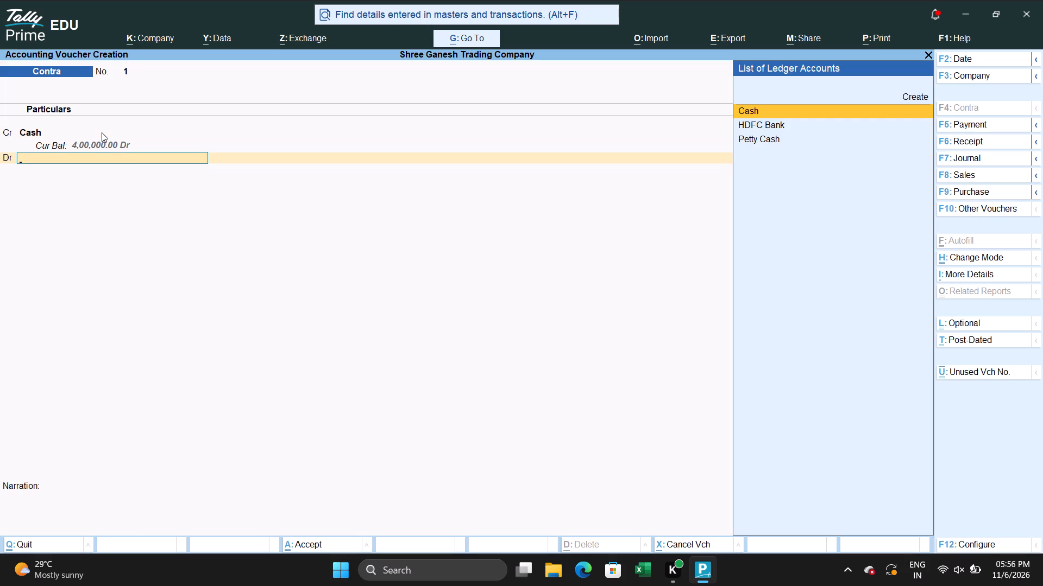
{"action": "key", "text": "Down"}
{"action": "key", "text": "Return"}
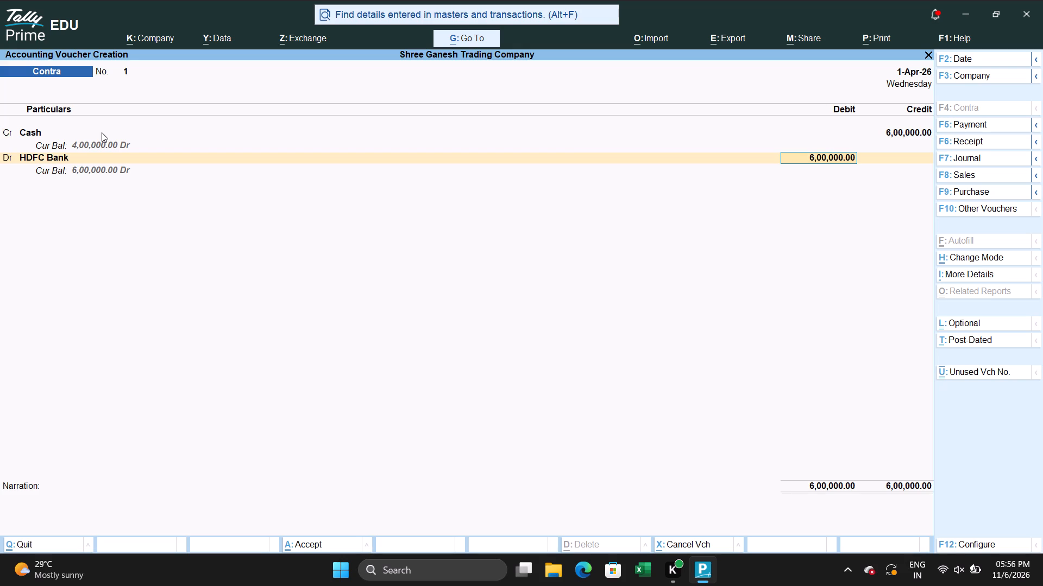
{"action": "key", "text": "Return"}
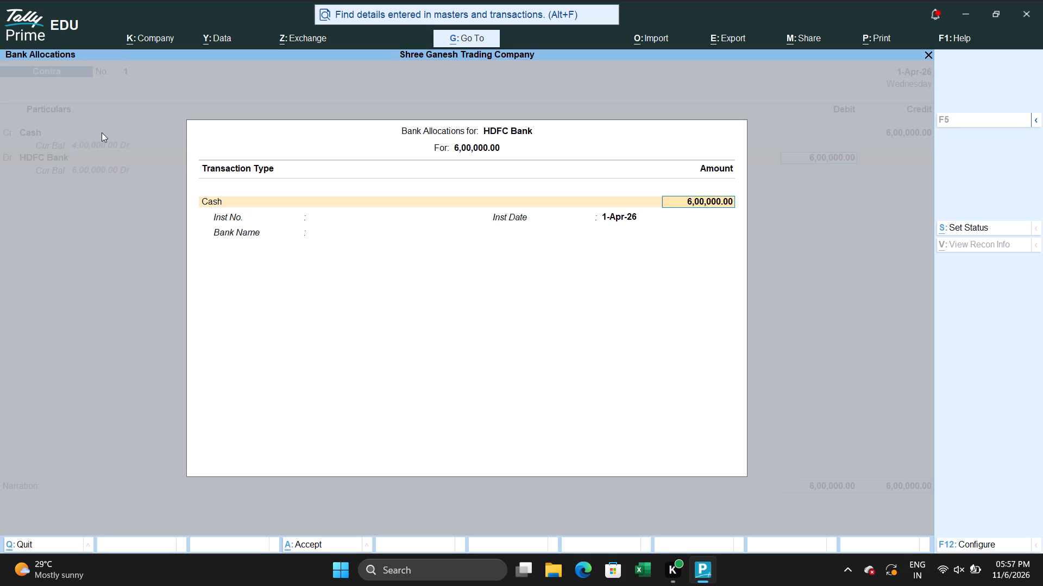
Accept the HDFC Bank cash allocation of 6,00,000.00 with blank denominations and save the contra voucher without a narration.
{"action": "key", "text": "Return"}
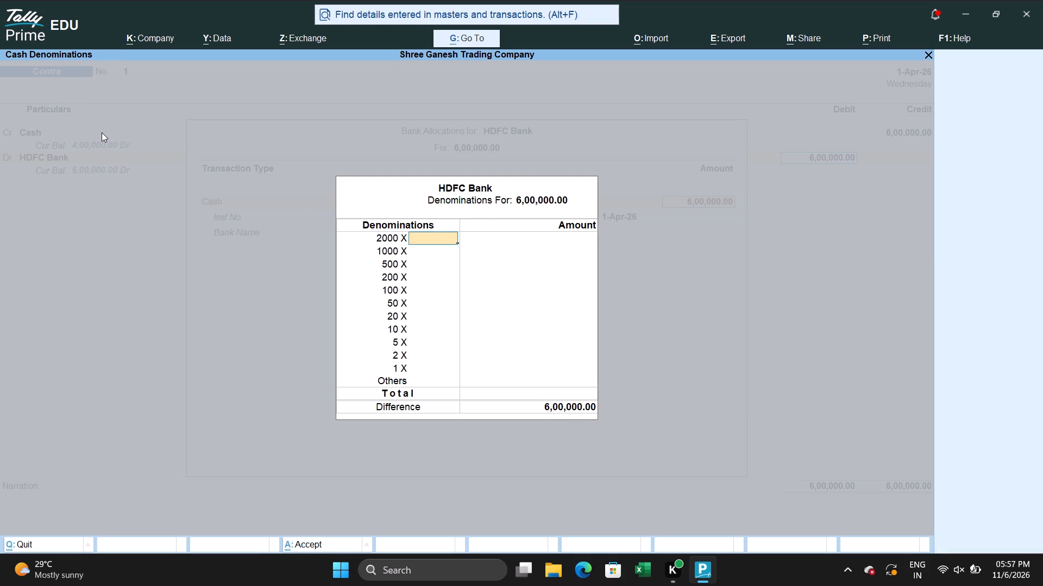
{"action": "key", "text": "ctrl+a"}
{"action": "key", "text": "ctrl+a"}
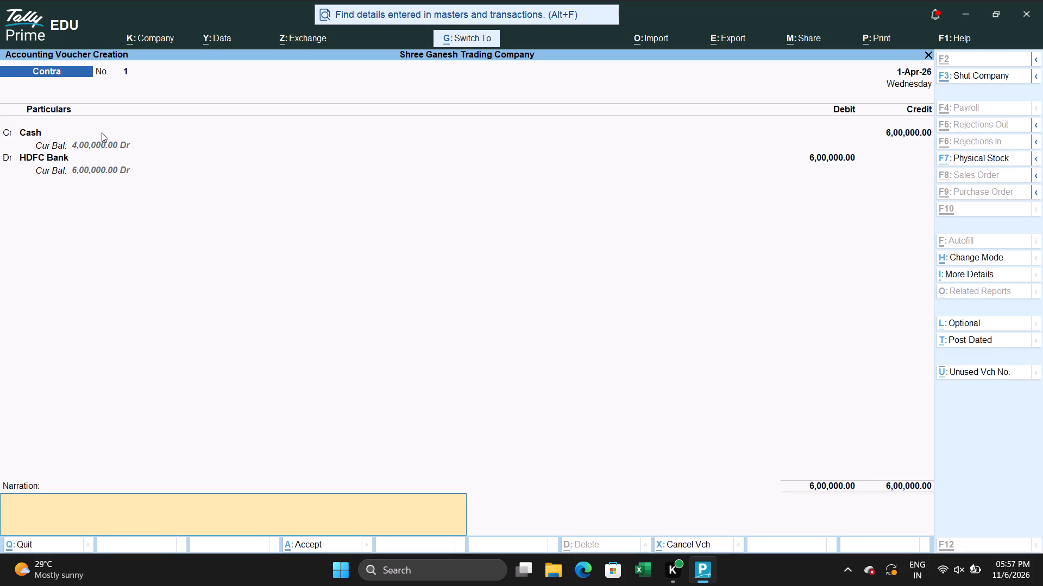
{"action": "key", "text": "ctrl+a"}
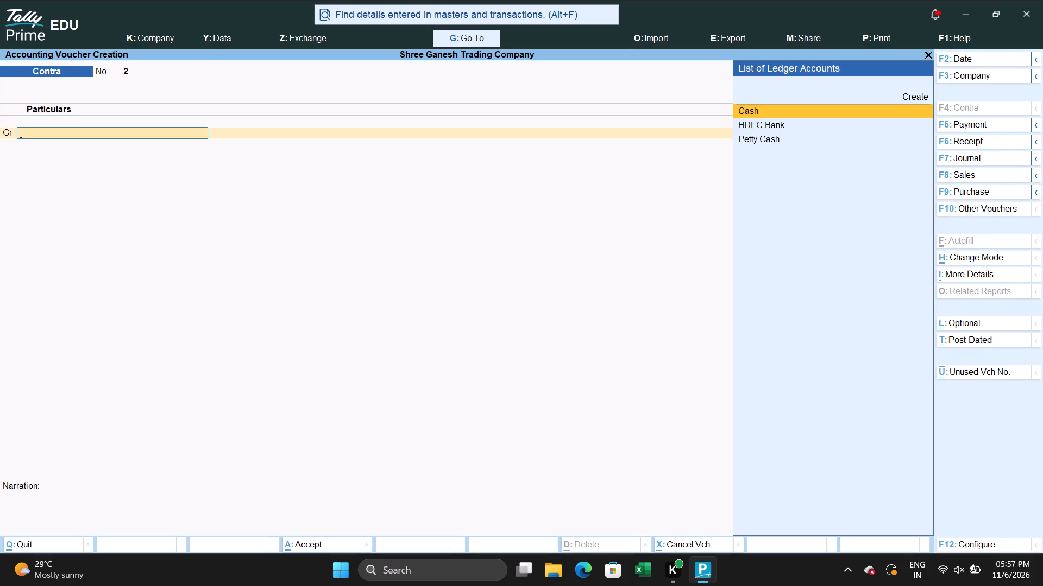
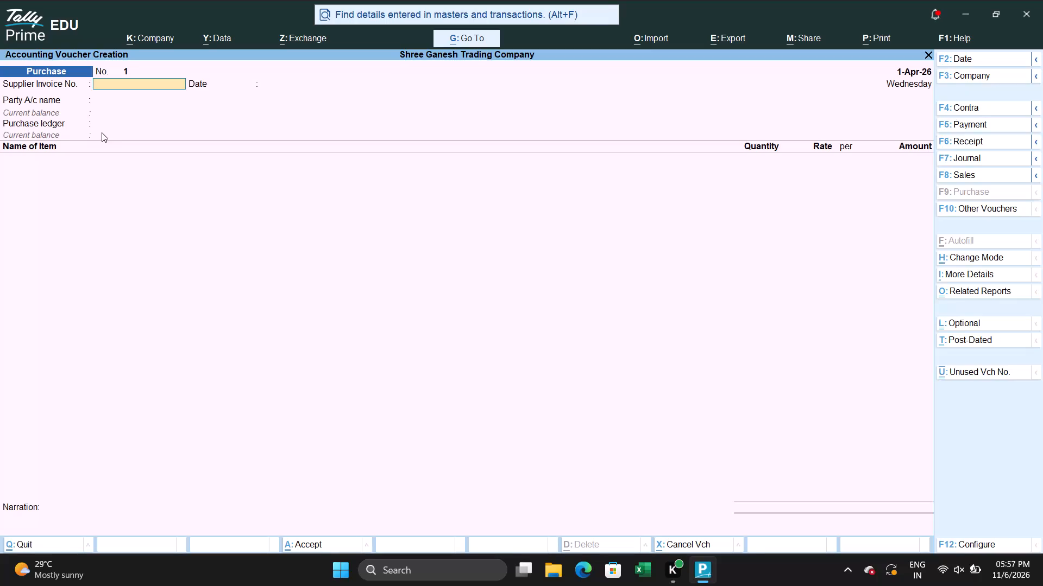
Enter supplier invoice number TD/PUR/01 on the purchase voucher and accept 1-Apr-26 as the invoice date.
{"action": "type", "text": "td"}
{"action": "key", "text": "BackSpace"}
{"action": "key", "text": "BackSpace"}
{"action": "type", "text": "TD"}
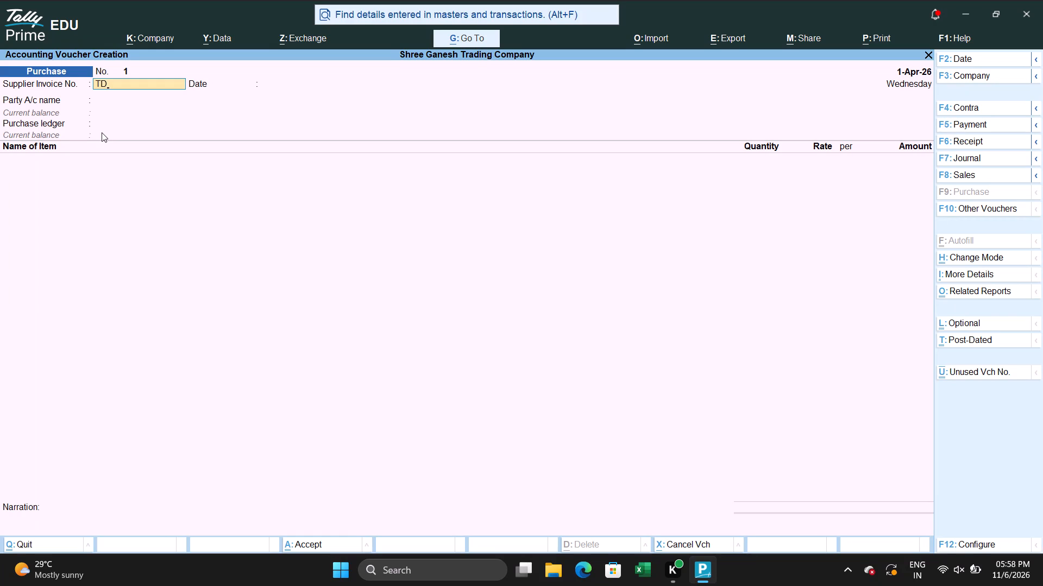
{"action": "key", "text": "slash"}
{"action": "type", "text": "PUR"}
{"action": "key", "text": "slash"}
{"action": "key", "text": "0"}
{"action": "key", "text": "1"}
{"action": "key", "text": "Return"}
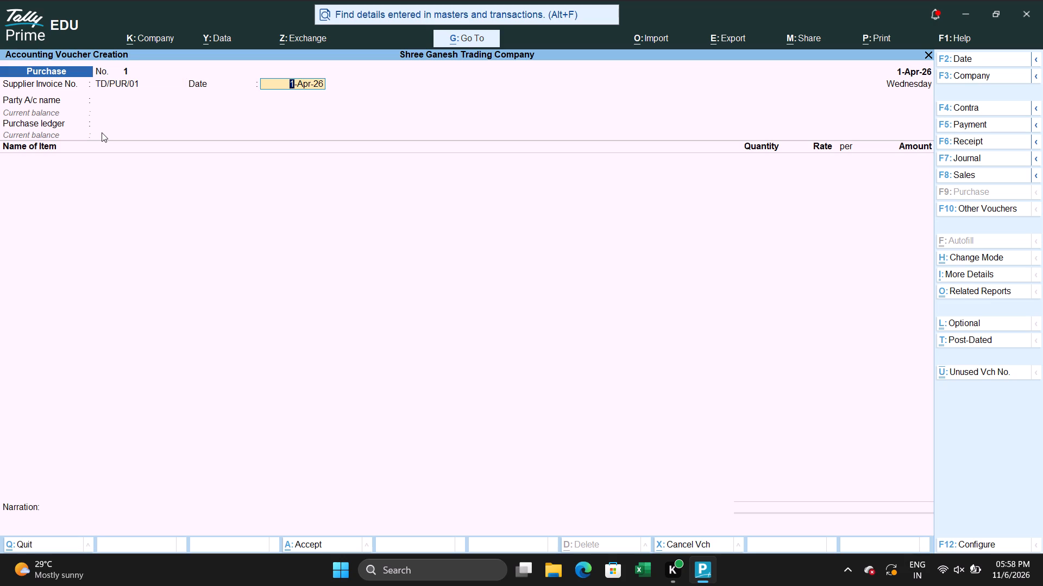
{"action": "key", "text": "Return"}
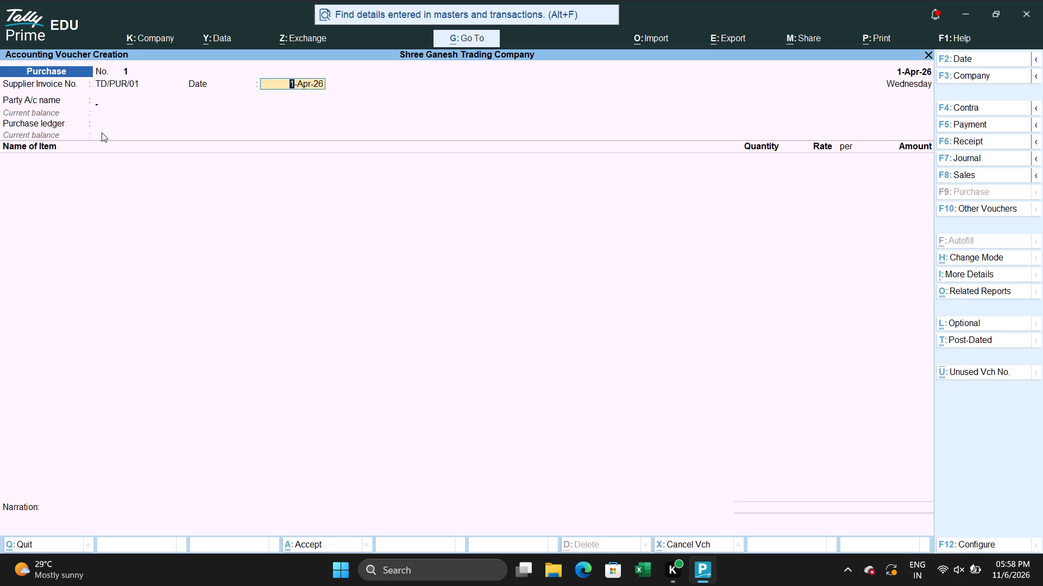
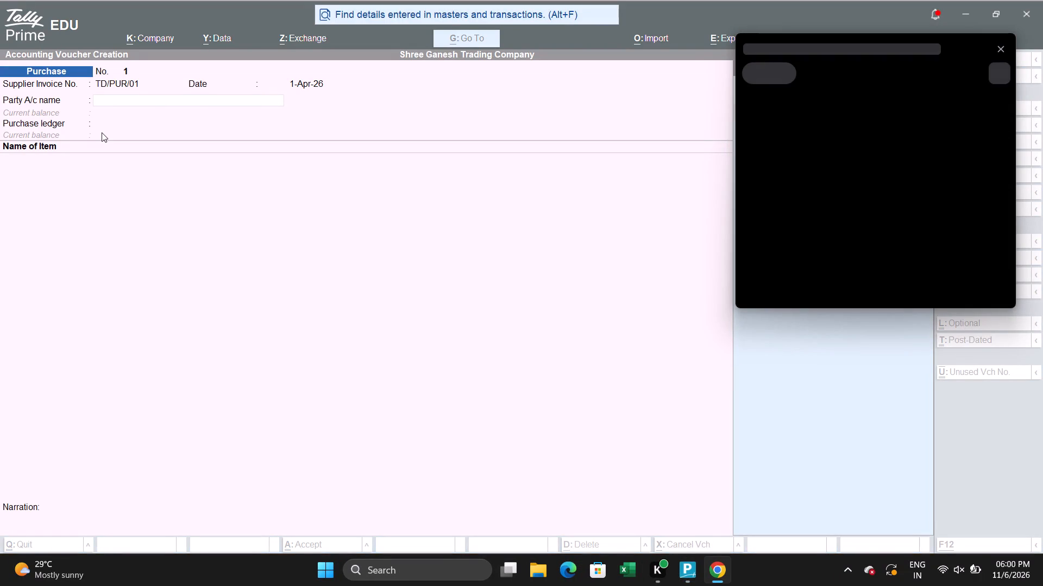
Close the floating assistant window covering the purchase voucher and return to TallyPrime.
{"action": "key", "text": "alt+h"}
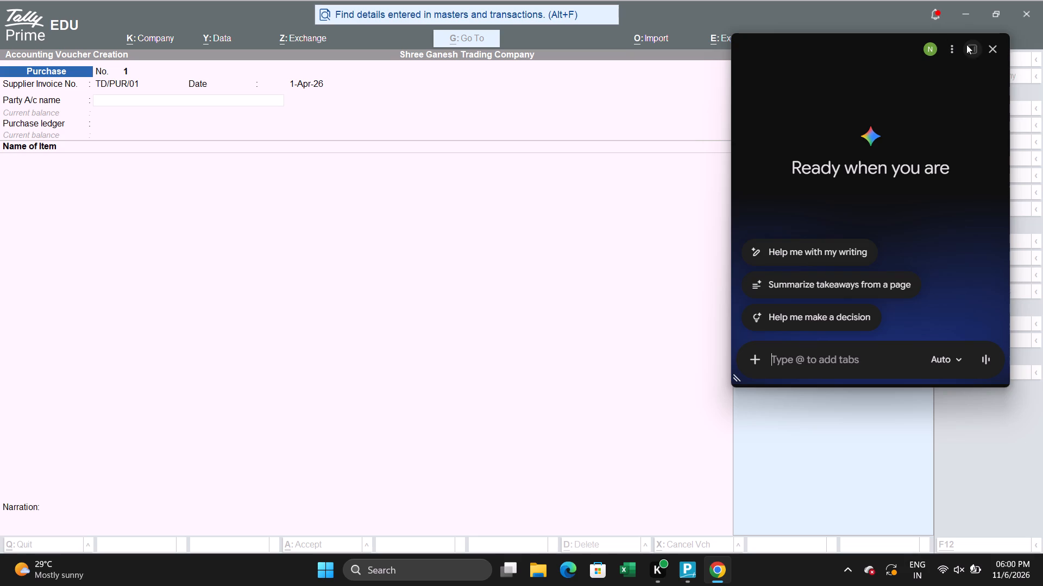
{"action": "left_click", "coordinate": [985, 48]}
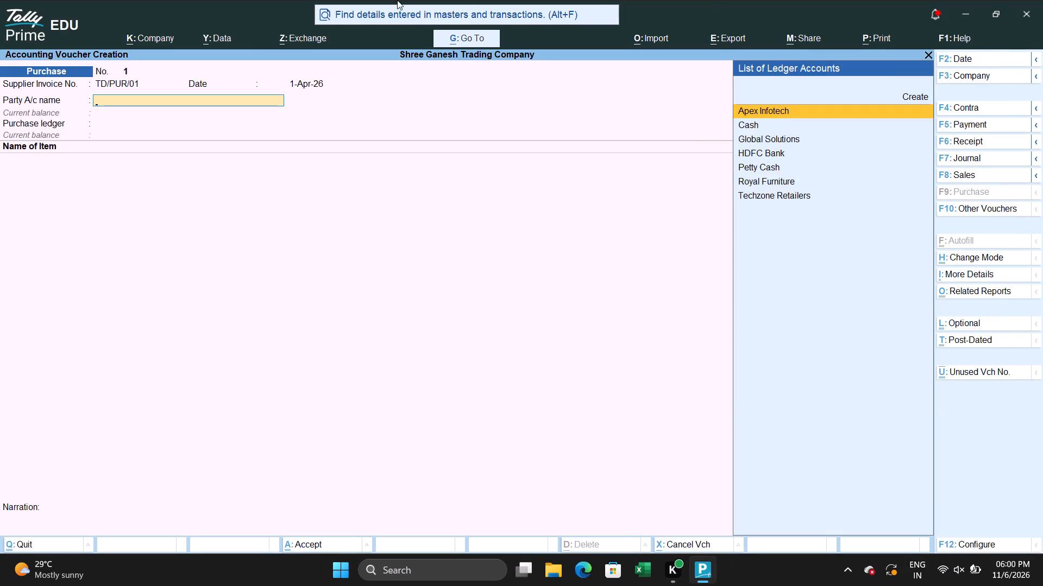
Open the Techzone Retailers ledger in Master Alteration to check its details, and quit back to the ledger list.
{"action": "left_click", "coordinate": [461, 44]}
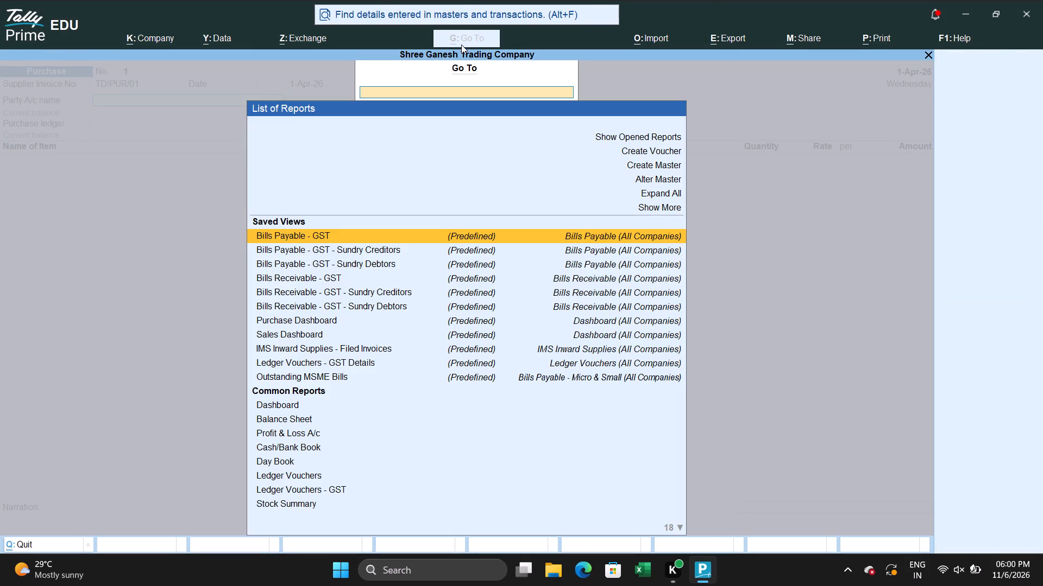
{"action": "key", "text": "Up"}
{"action": "key", "text": "Up"}
{"action": "key", "text": "Up"}
{"action": "key", "text": "Up"}
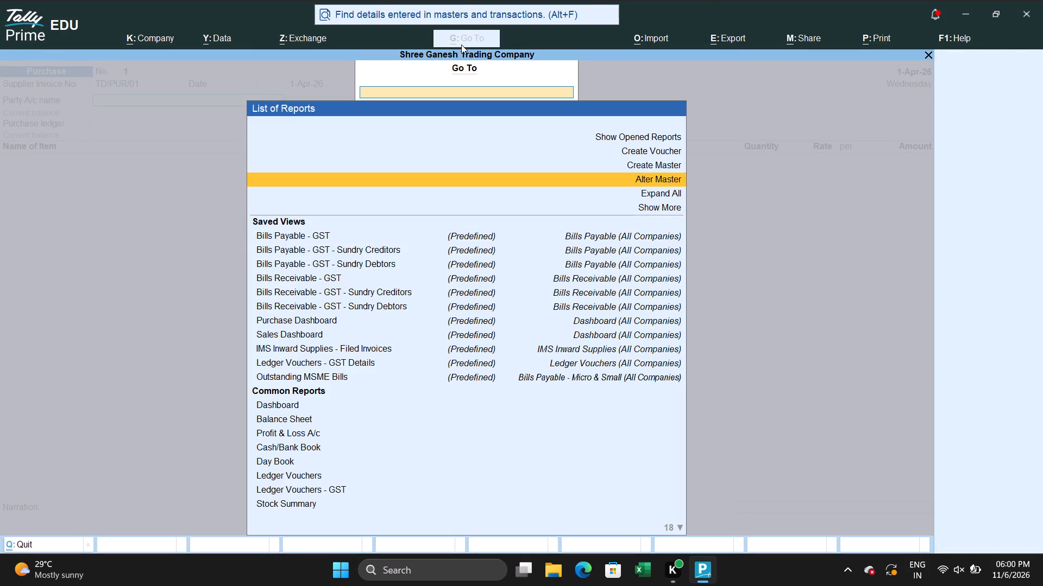
{"action": "key", "text": "Up"}
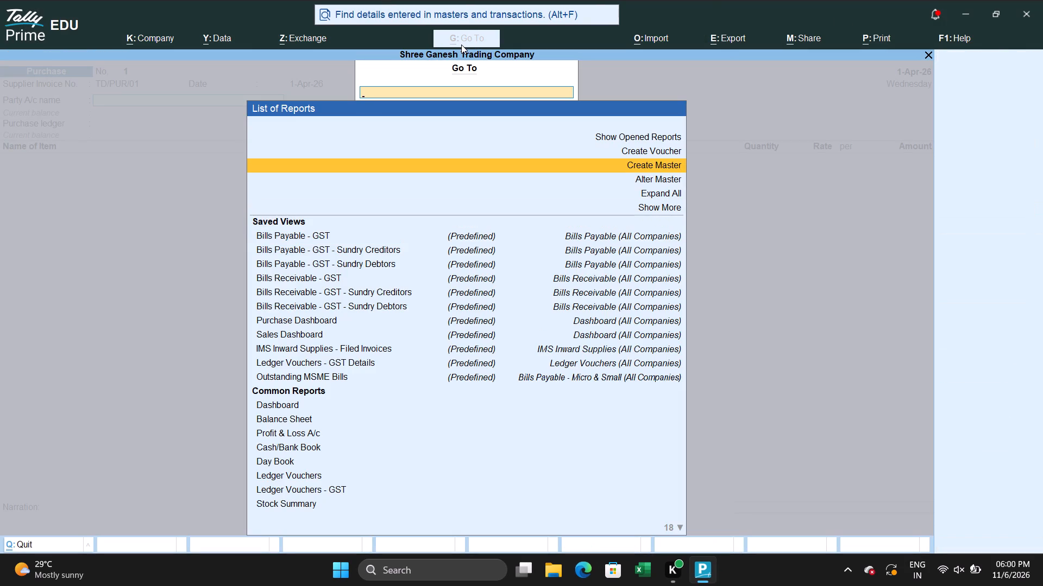
{"action": "key", "text": "Down"}
{"action": "key", "text": "Return"}
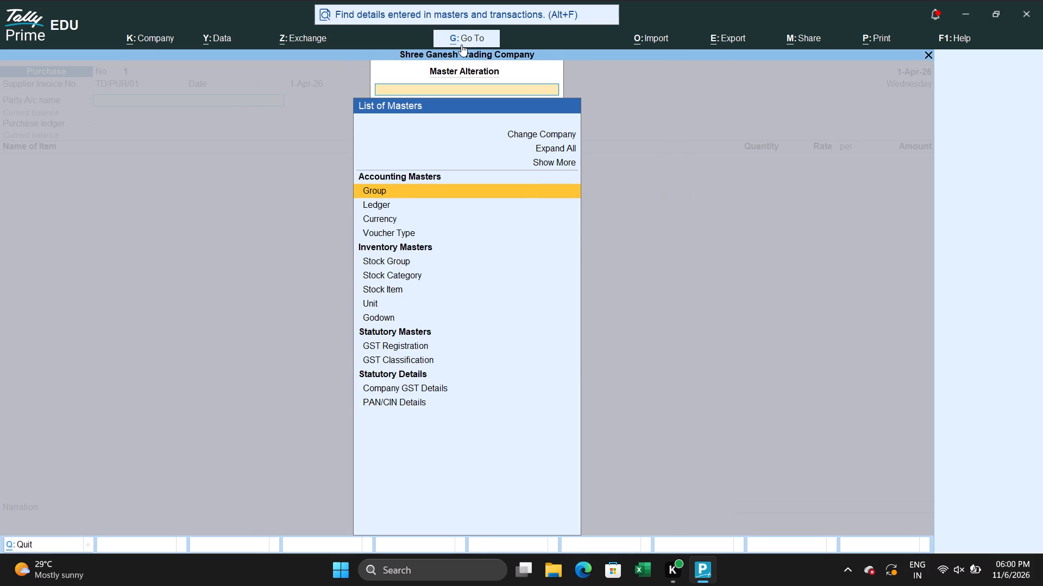
{"action": "key", "text": "Down"}
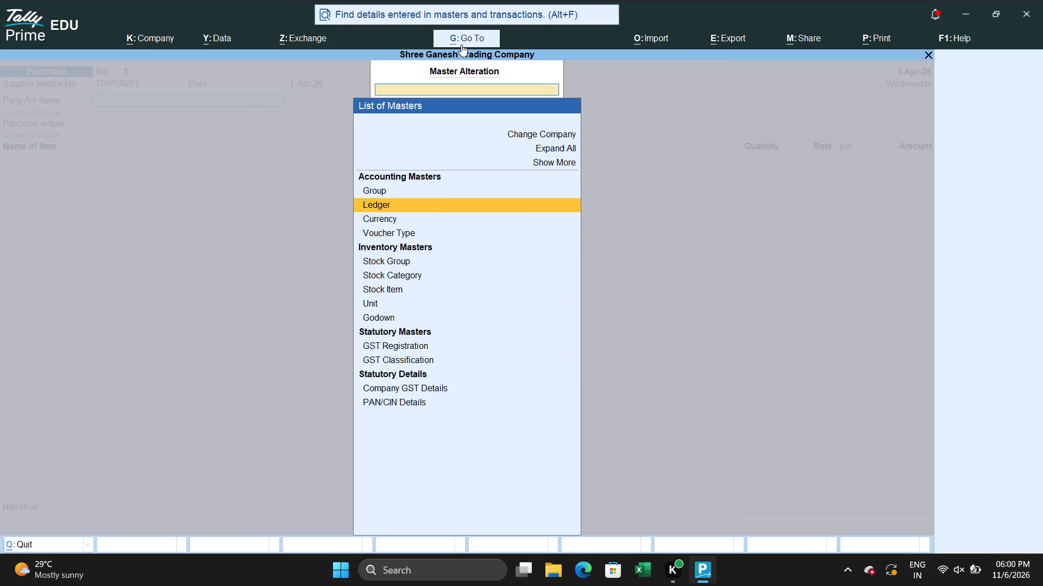
{"action": "key", "text": "Return"}
{"action": "key", "text": "Down"}
{"action": "key", "text": "Down"}
{"action": "key", "text": "Down"}
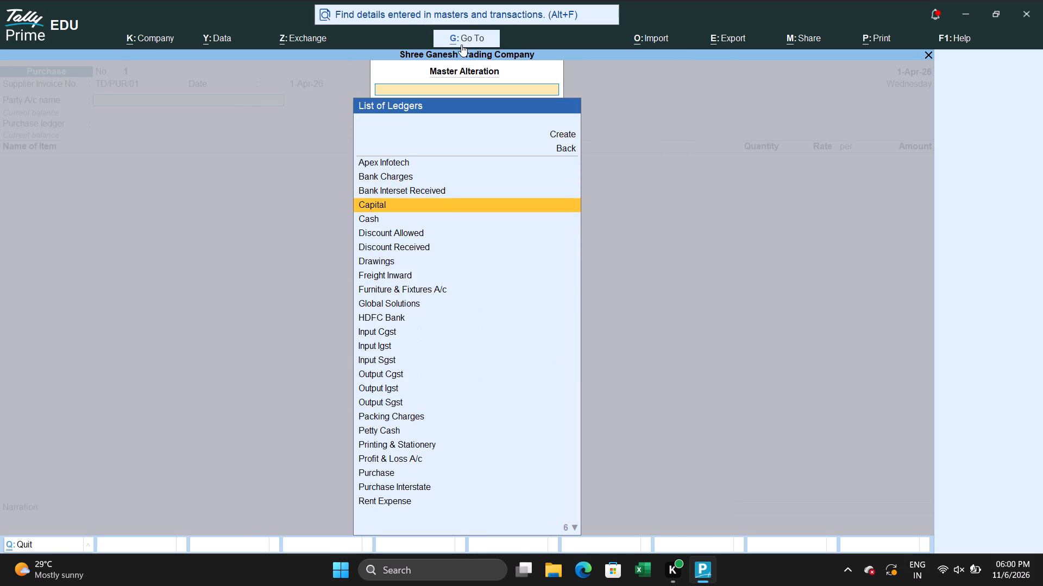
{"action": "key", "text": "Down"}
{"action": "key", "text": "Down"}
{"action": "key", "text": "Down"}
{"action": "key", "text": "Down"}
{"action": "key", "text": "Down"}
{"action": "key", "text": "Down"}
{"action": "key", "text": "Down"}
{"action": "key", "text": "Down"}
{"action": "key", "text": "Down"}
{"action": "key", "text": "Down"}
{"action": "key", "text": "Down"}
{"action": "key", "text": "Down"}
{"action": "key", "text": "Down"}
{"action": "key", "text": "Down"}
{"action": "key", "text": "Down"}
{"action": "key", "text": "Down"}
{"action": "key", "text": "Down"}
{"action": "key", "text": "Down"}
{"action": "key", "text": "Down"}
{"action": "key", "text": "Down"}
{"action": "key", "text": "Down"}
{"action": "key", "text": "Down"}
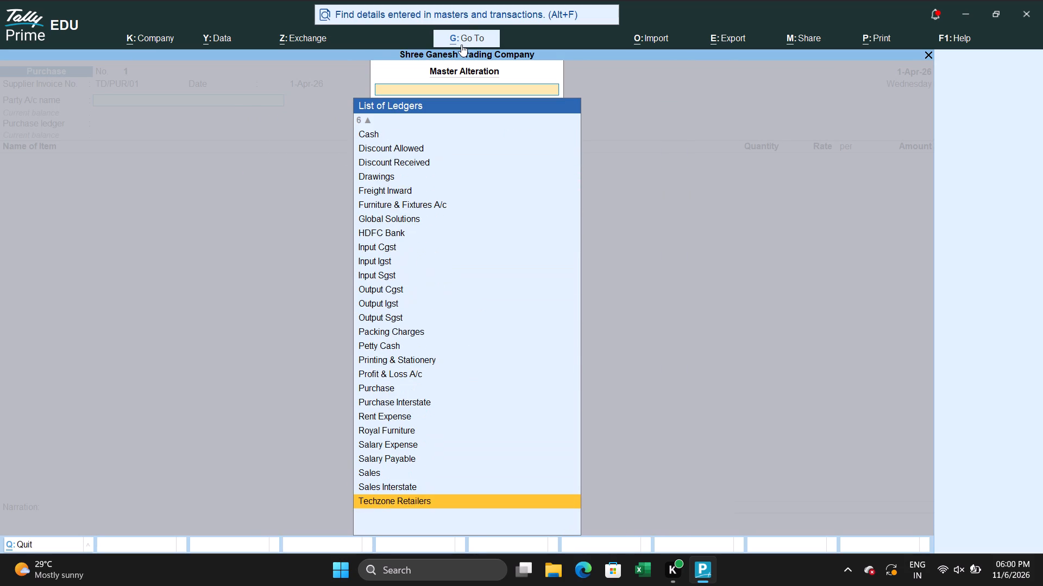
{"action": "key", "text": "Down"}
{"action": "key", "text": "Return"}
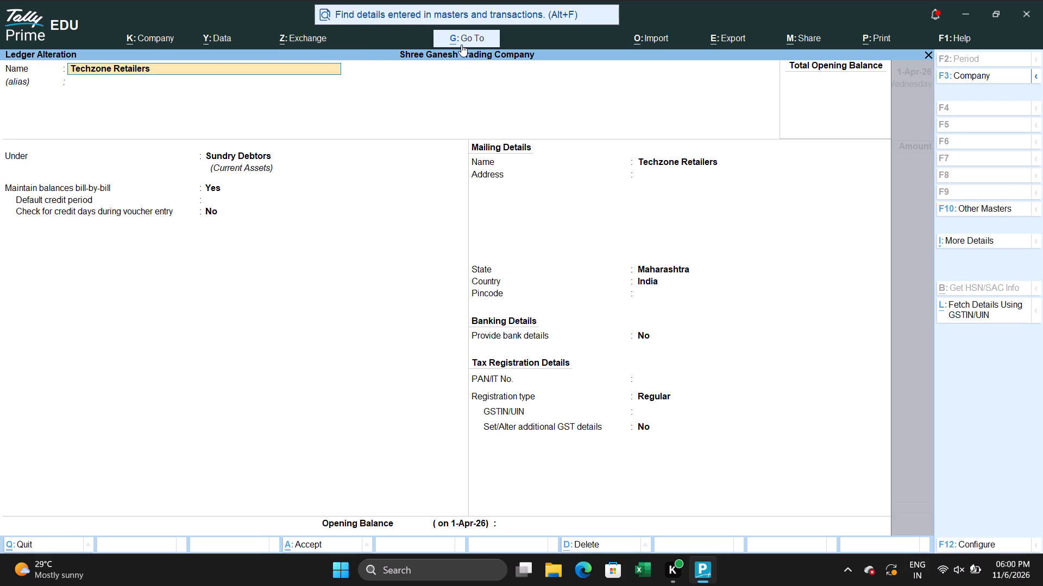
{"action": "key", "text": "Escape"}
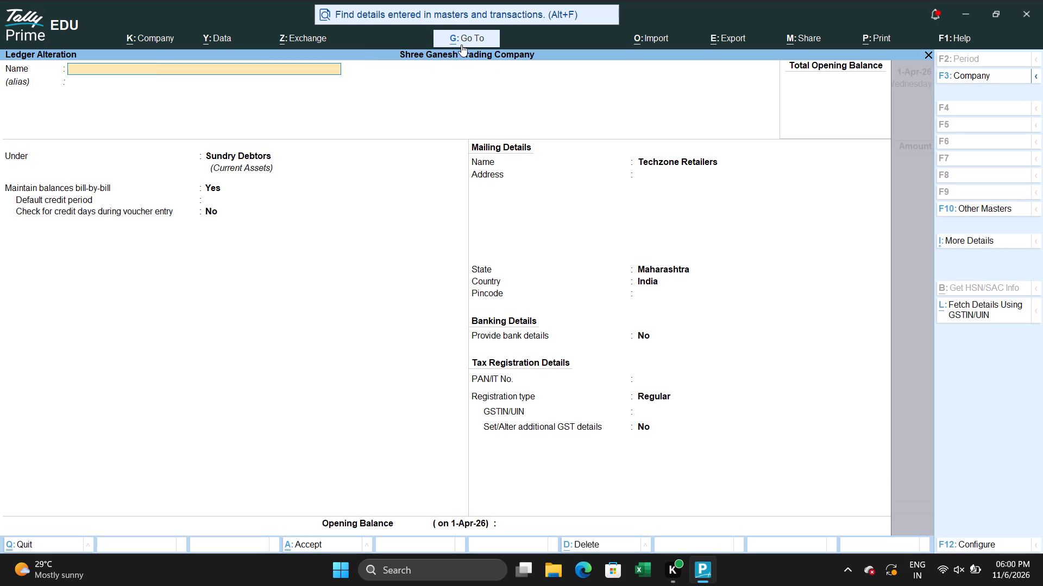
{"action": "key", "text": "Escape"}
{"action": "key", "text": "Escape"}
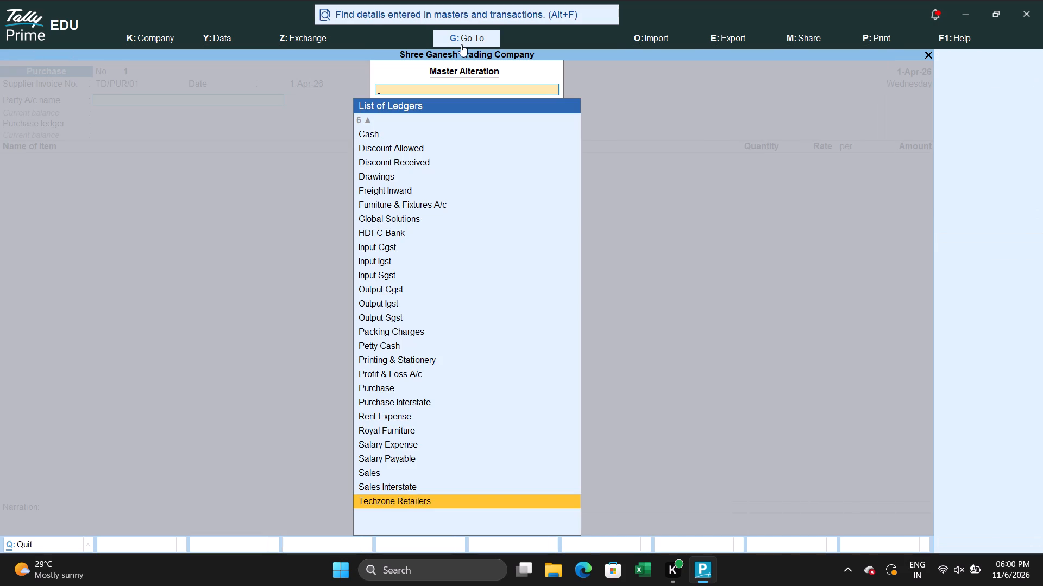
Open the Apex Infotech ledger in Master Alteration to check its details.
{"action": "key", "text": "Up"}
{"action": "key", "text": "Up"}
{"action": "key", "text": "Up"}
{"action": "key", "text": "Up"}
{"action": "key", "text": "Up"}
{"action": "key", "text": "Up"}
{"action": "key", "text": "Up"}
{"action": "key", "text": "Up"}
{"action": "key", "text": "Up"}
{"action": "key", "text": "Up"}
{"action": "key", "text": "Up"}
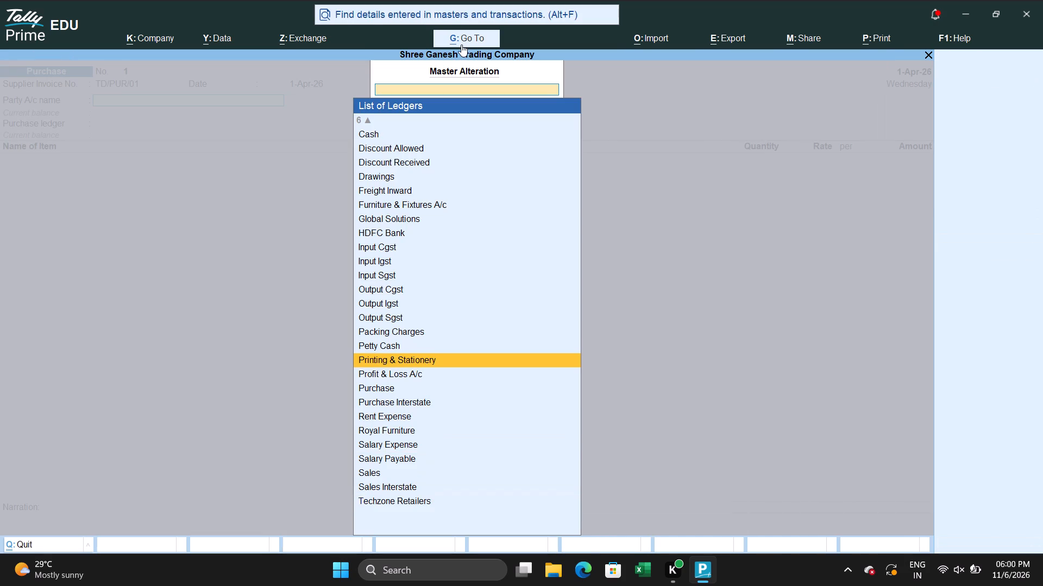
{"action": "key", "text": "Up"}
{"action": "key", "text": "Up"}
{"action": "key", "text": "Up"}
{"action": "key", "text": "Up"}
{"action": "key", "text": "Up"}
{"action": "key", "text": "Up"}
{"action": "key", "text": "Up"}
{"action": "key", "text": "Up"}
{"action": "key", "text": "Up"}
{"action": "key", "text": "Up"}
{"action": "key", "text": "Up"}
{"action": "key", "text": "Up"}
{"action": "key", "text": "Up"}
{"action": "key", "text": "Up"}
{"action": "key", "text": "Up"}
{"action": "key", "text": "Up"}
{"action": "key", "text": "Up"}
{"action": "key", "text": "Up"}
{"action": "key", "text": "Up"}
{"action": "key", "text": "Up"}
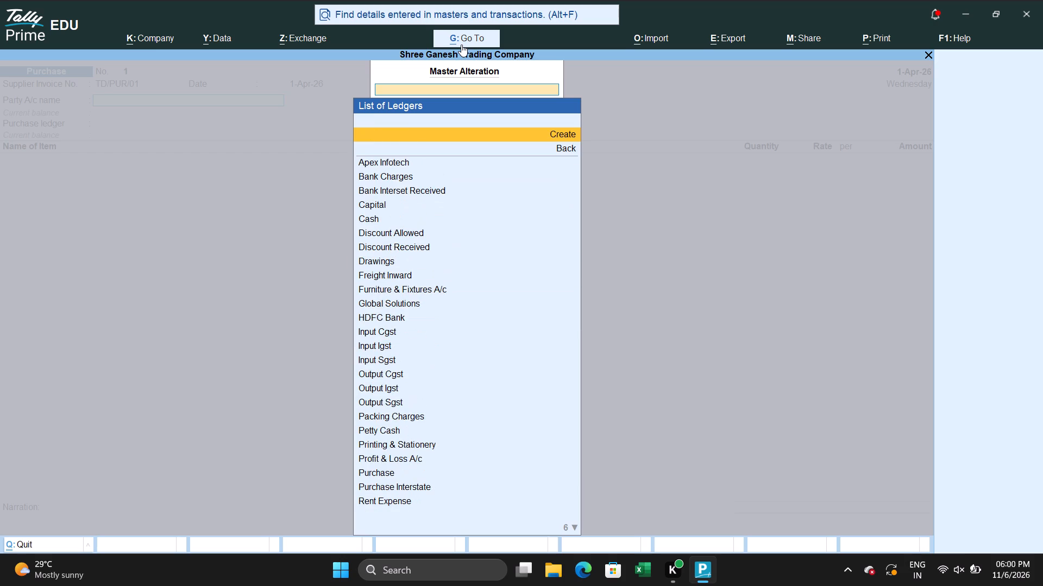
{"action": "key", "text": "Down"}
{"action": "key", "text": "Down"}
{"action": "key", "text": "Return"}
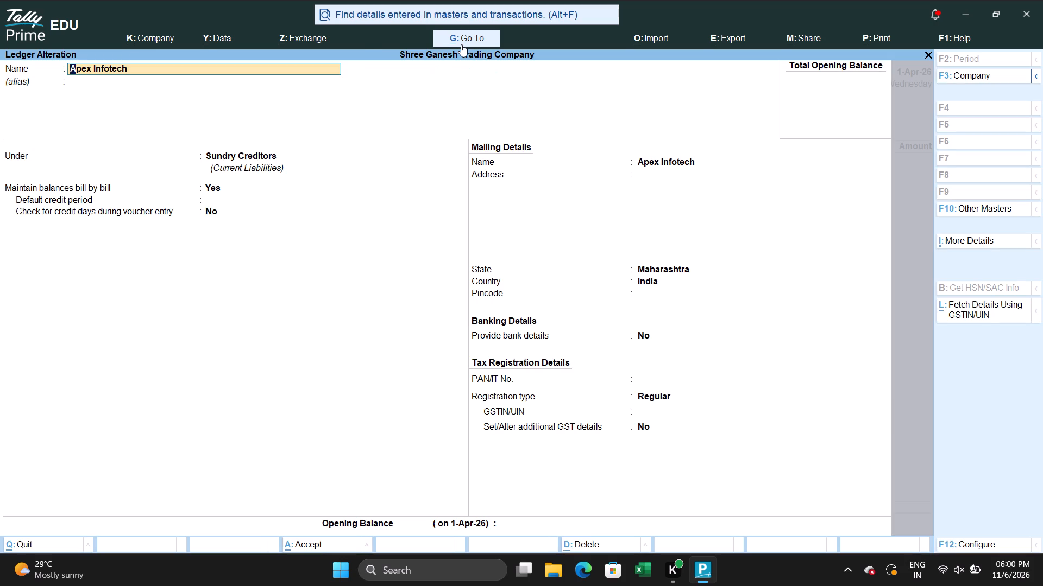
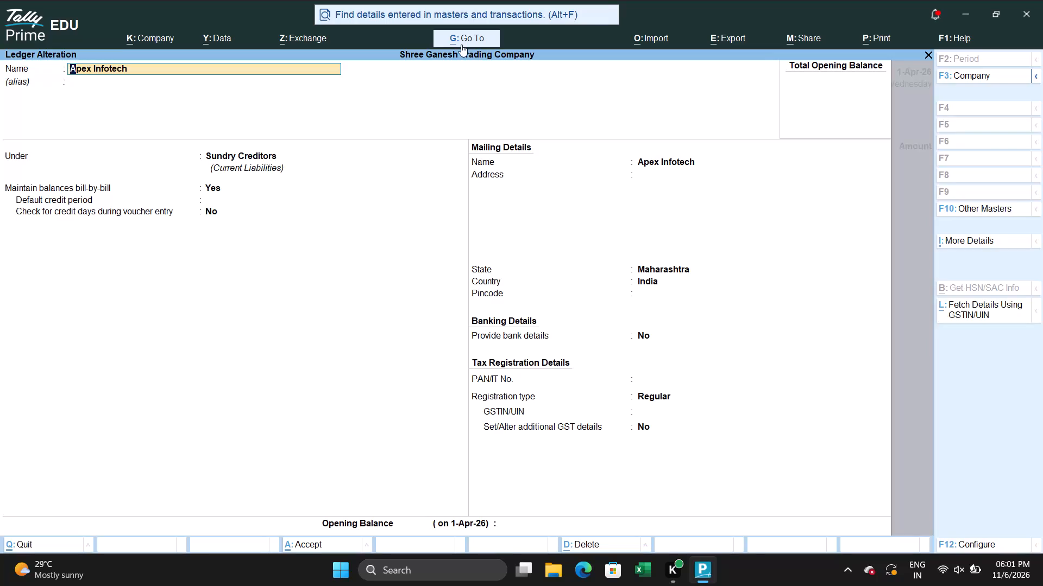
Quit the Apex Infotech ledger alteration and the ledger list without saving changes, returning to the purchase voucher.
{"action": "key", "text": "BackSpace"}
{"action": "key", "text": "BackSpace"}
{"action": "key", "text": "Escape"}
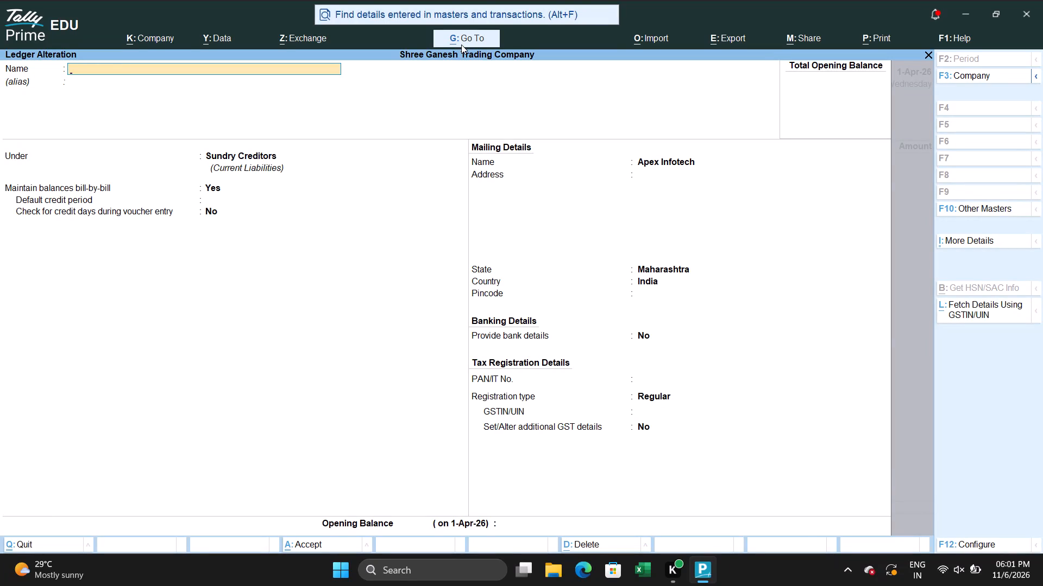
{"action": "key", "text": "Escape"}
{"action": "key", "text": "Escape"}
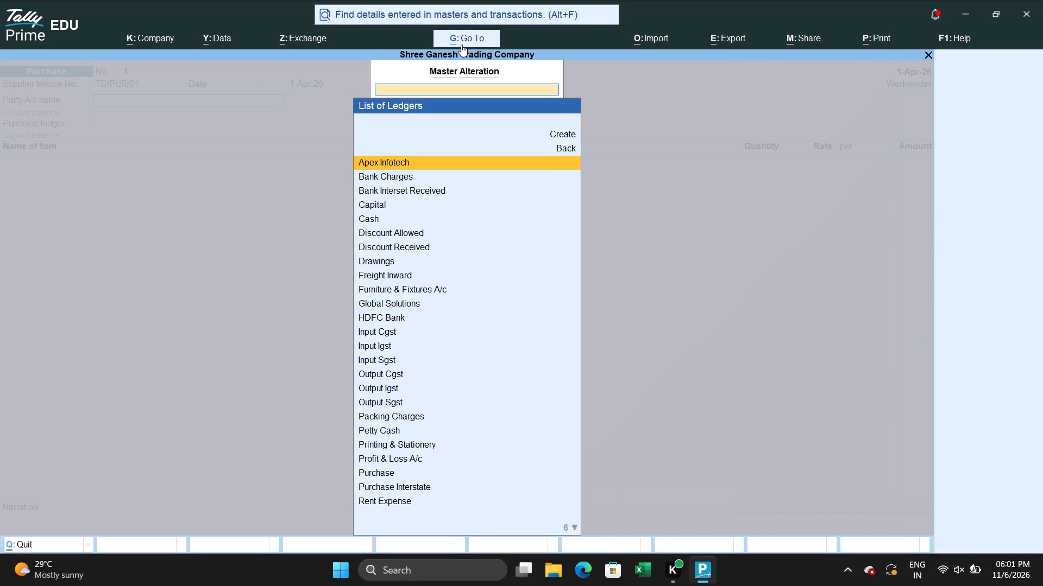
{"action": "key", "text": "Escape"}
{"action": "key", "text": "Escape"}
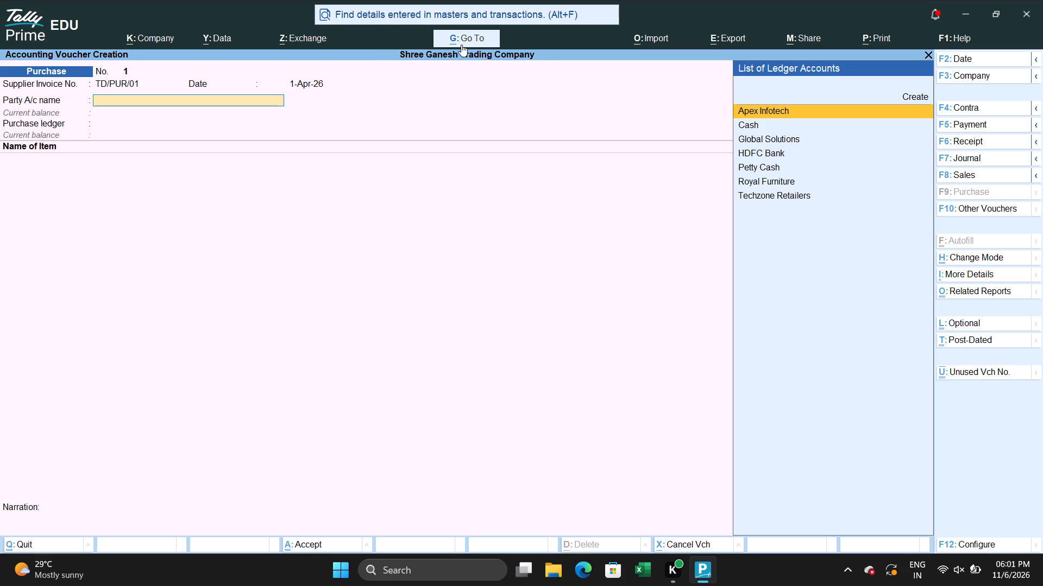
Select Apex Infotech as the party account of the purchase voucher and leave all receipt details blank.
{"action": "key", "text": "Return"}
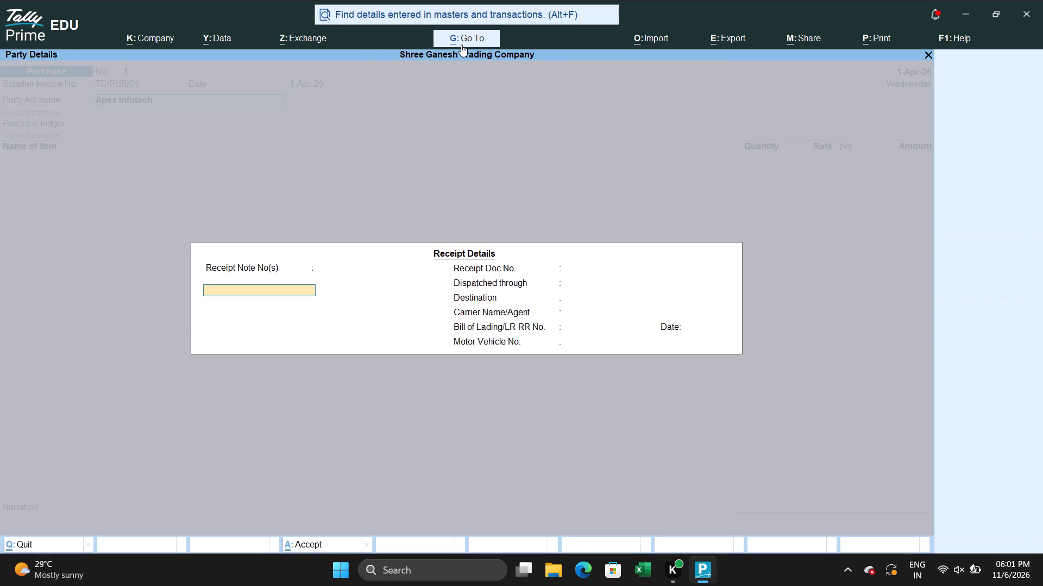
{"action": "key", "text": "Return"}
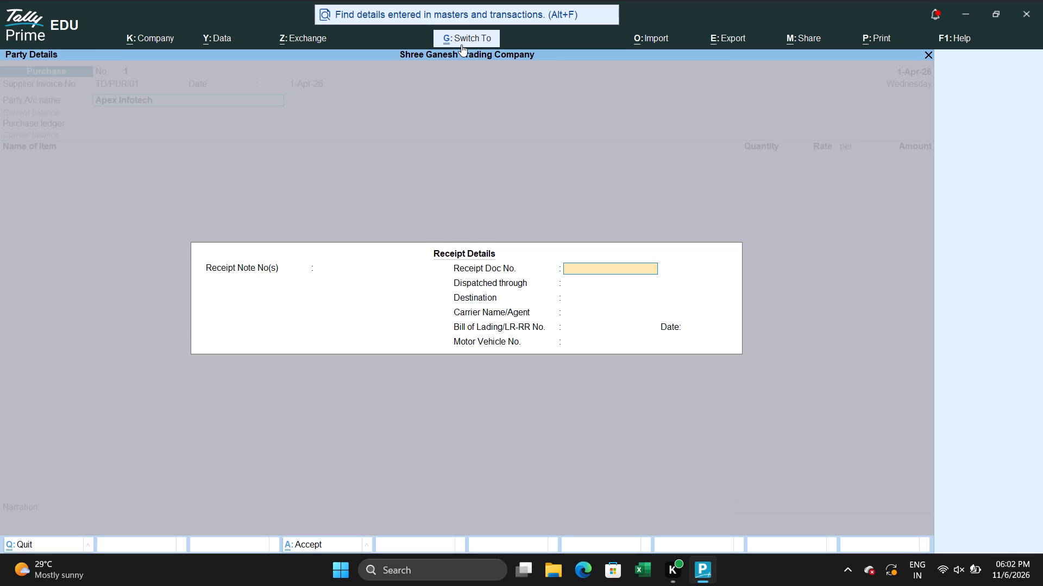
{"action": "key", "text": "Return"}
{"action": "key", "text": "Return"}
{"action": "key", "text": "Return"}
{"action": "key", "text": "Return"}
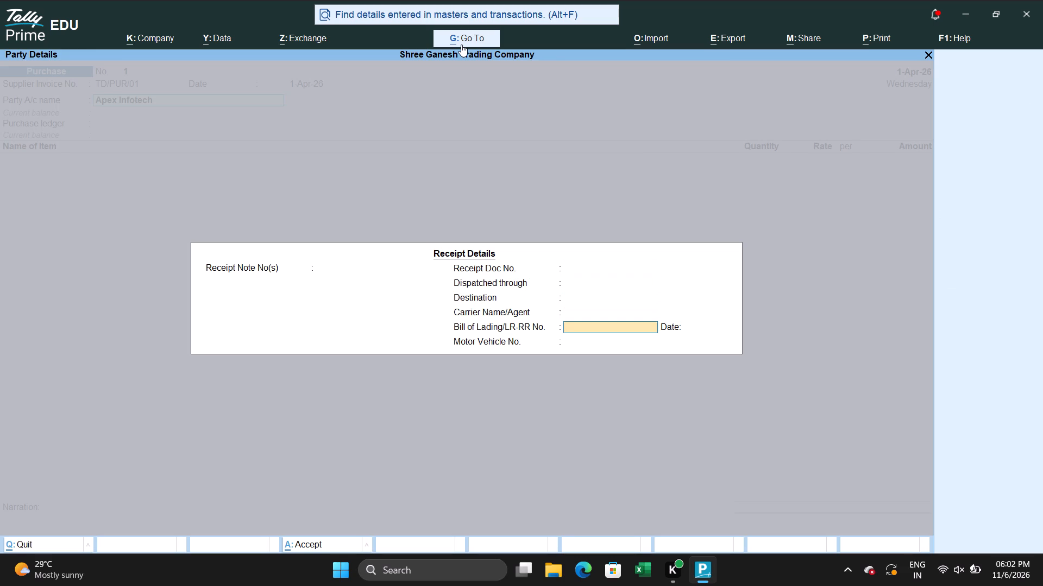
{"action": "key", "text": "Return"}
{"action": "key", "text": "Return"}
{"action": "key", "text": "Return"}
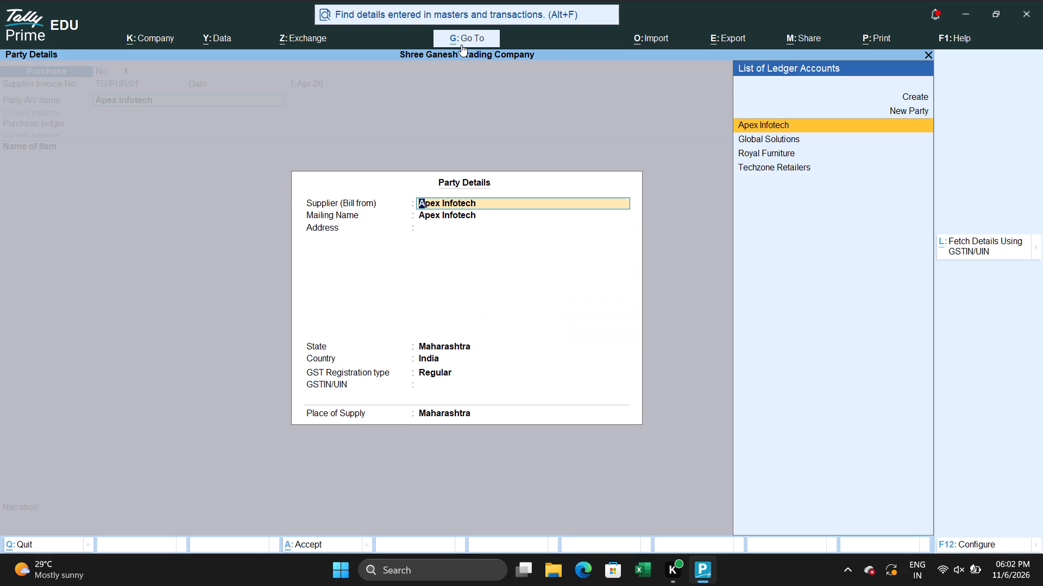
Accept Apex Infotech's party details with Regular GST registration, blank GSTIN/UIN and Maharashtra as place of supply.
{"action": "key", "text": "Return"}
{"action": "key", "text": "Return"}
{"action": "key", "text": "Return"}
{"action": "key", "text": "Return"}
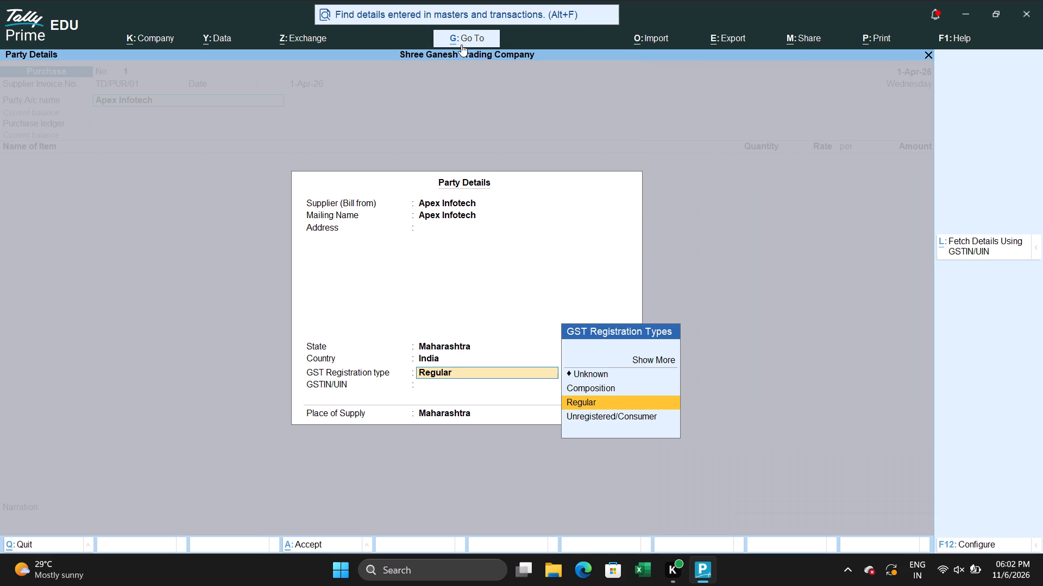
{"action": "key", "text": "Return"}
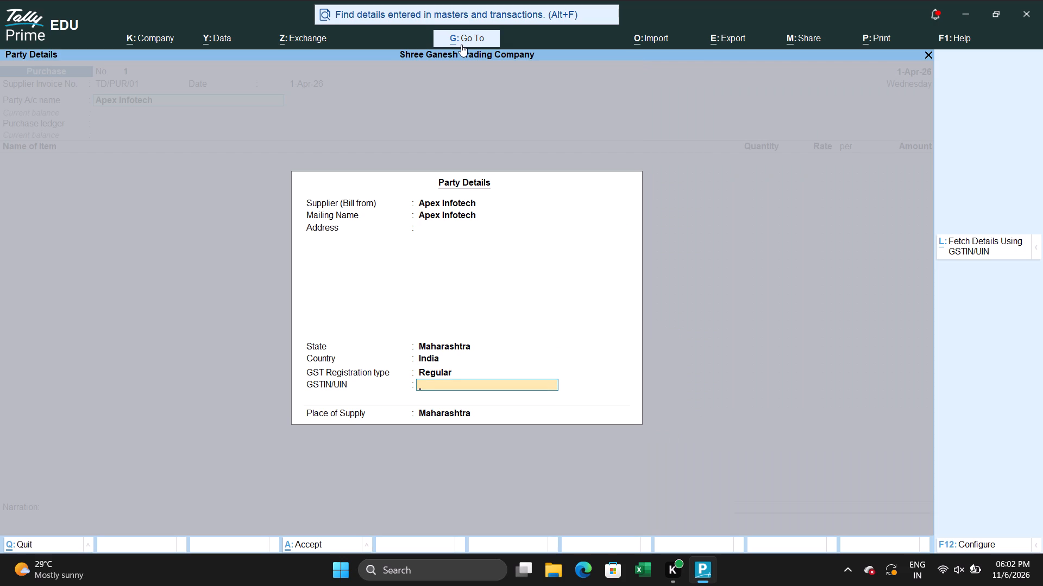
{"action": "key", "text": "Return"}
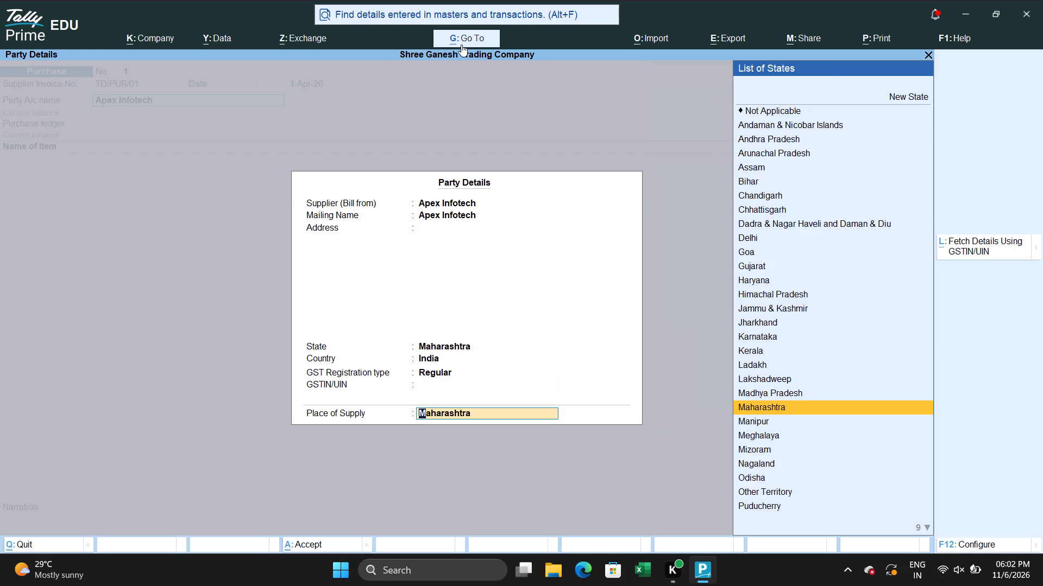
{"action": "key", "text": "Return"}
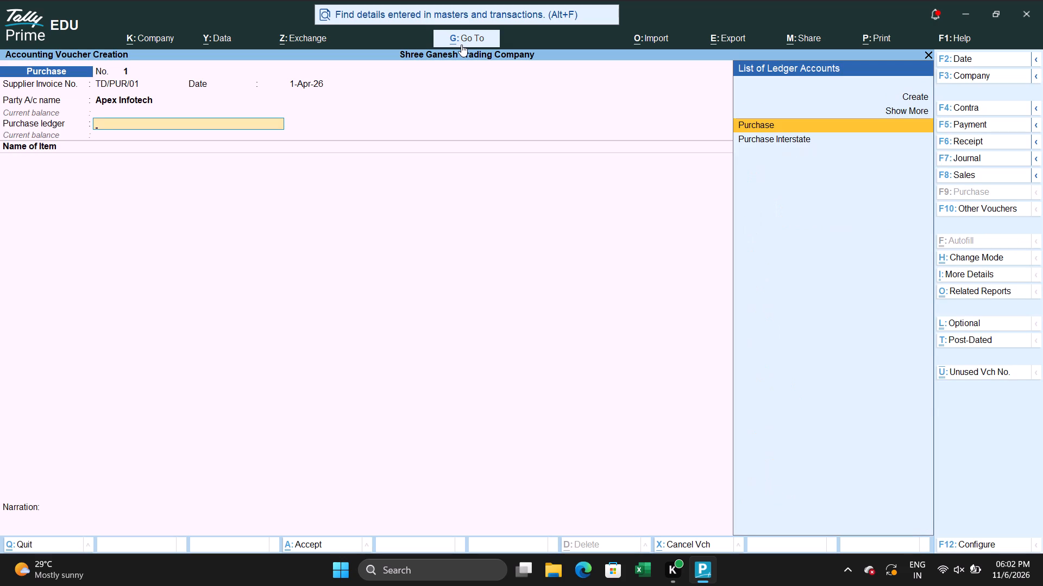
Select Purchase as the purchase ledger of the voucher.
{"action": "key", "text": "Return"}
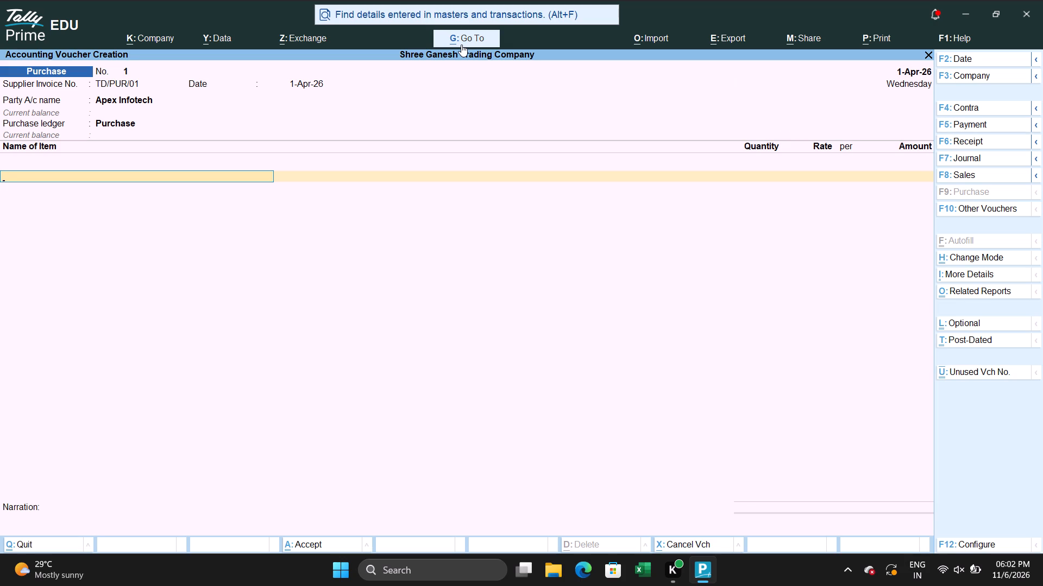
Select Dell Laptops as the first stock item in the purchase voucher.
{"action": "type", "text": "de"}
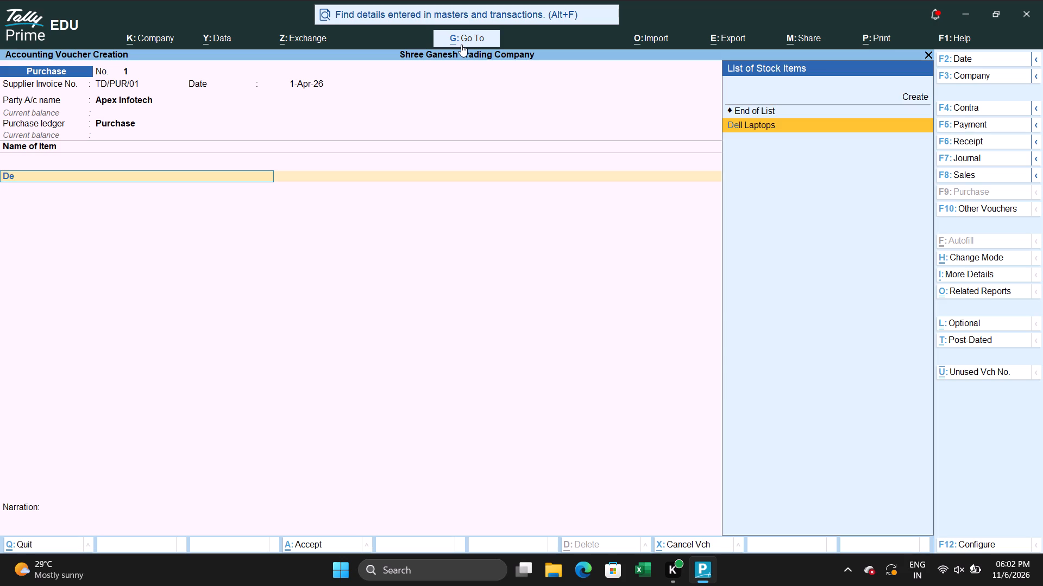
{"action": "key", "text": "Return"}
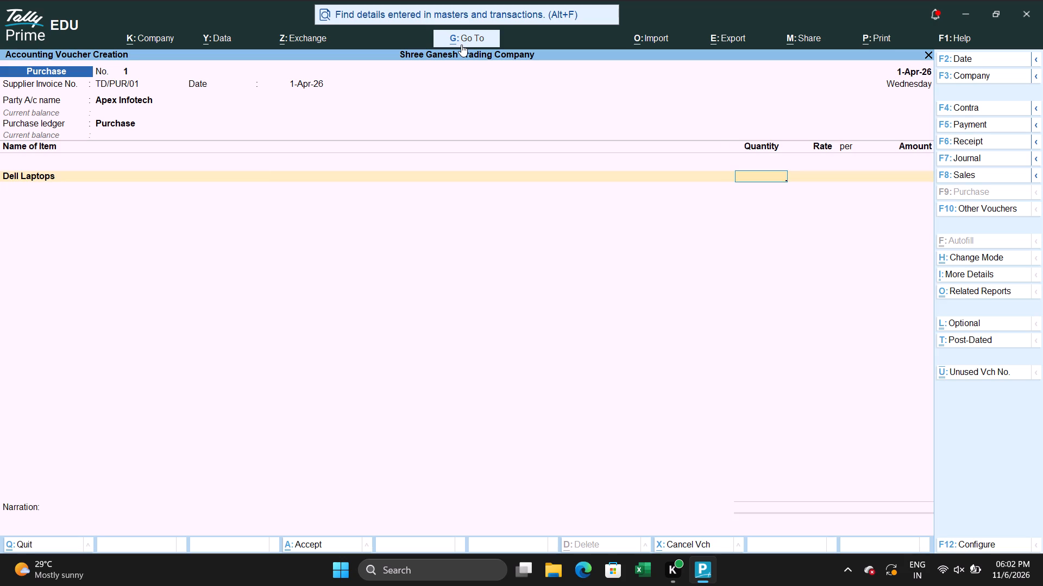
Enter a quantity of 5 nos at a rate of 40,000 per nos for Dell Laptops.
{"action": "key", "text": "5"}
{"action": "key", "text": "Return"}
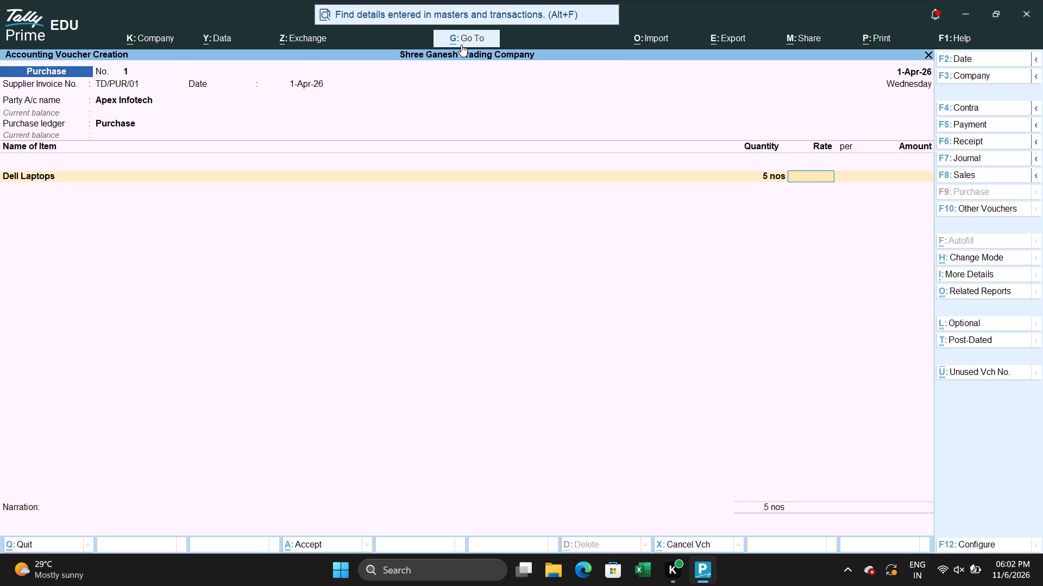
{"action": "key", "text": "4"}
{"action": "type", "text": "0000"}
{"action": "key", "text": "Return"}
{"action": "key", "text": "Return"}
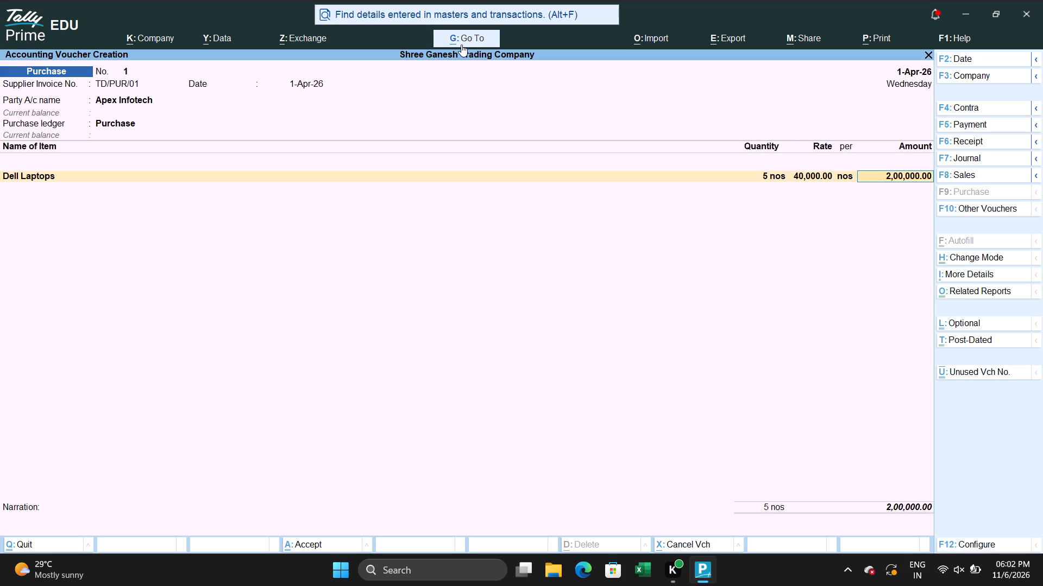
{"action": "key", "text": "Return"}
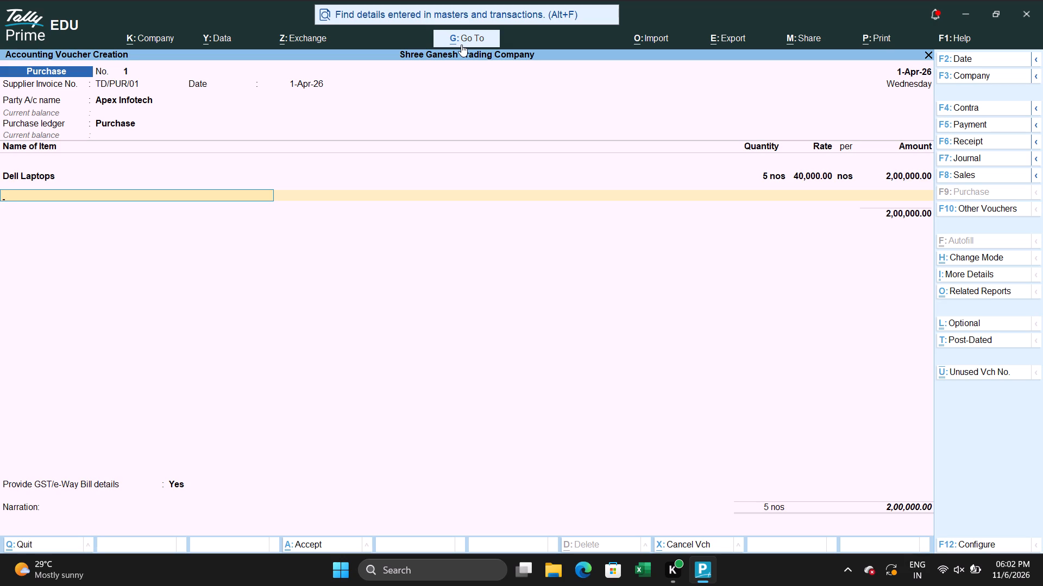
Add Wireless Mouse as the second stock item with a quantity of 20 nos at a rate of 500 per nos.
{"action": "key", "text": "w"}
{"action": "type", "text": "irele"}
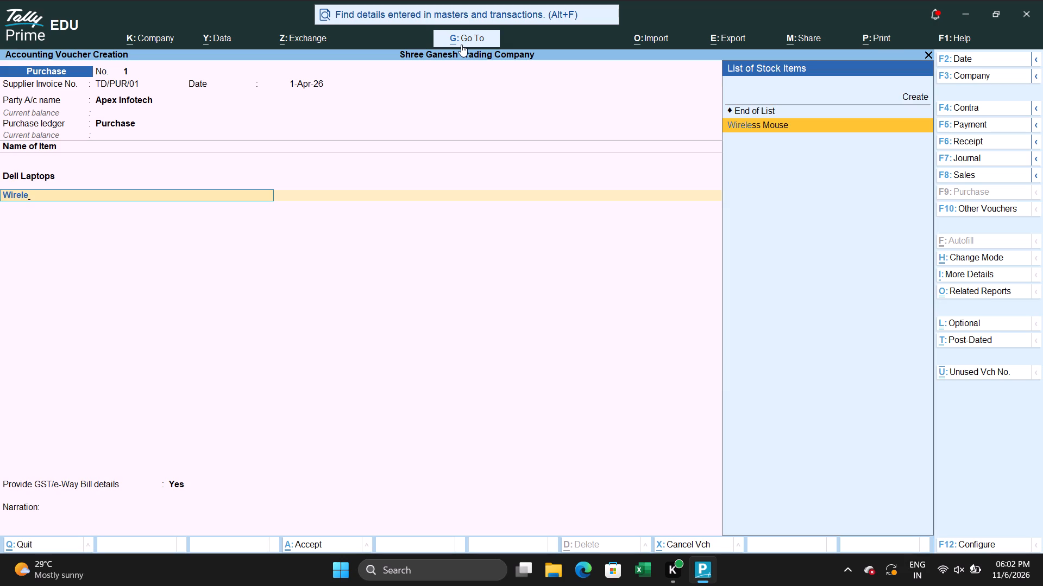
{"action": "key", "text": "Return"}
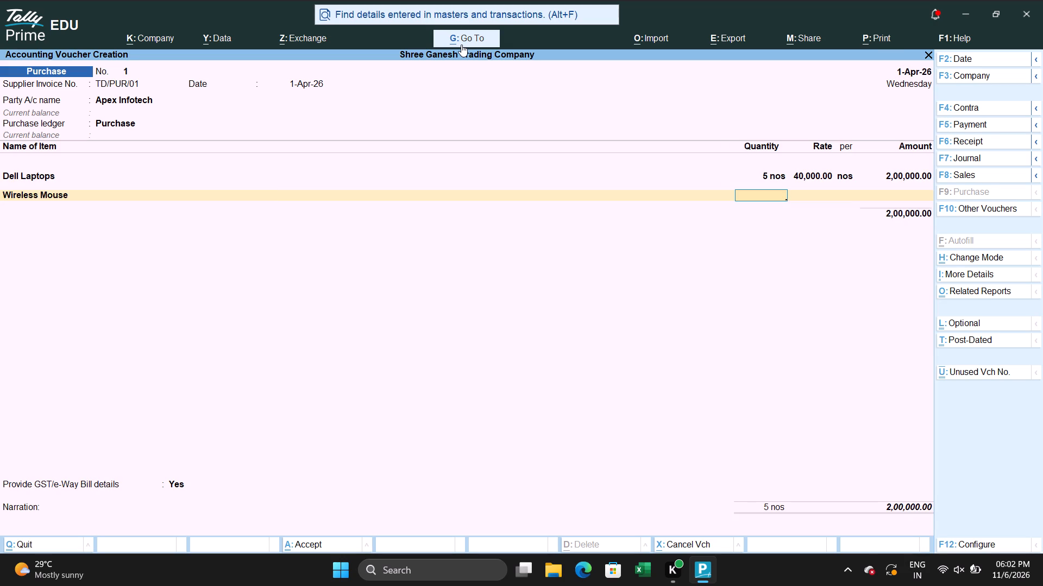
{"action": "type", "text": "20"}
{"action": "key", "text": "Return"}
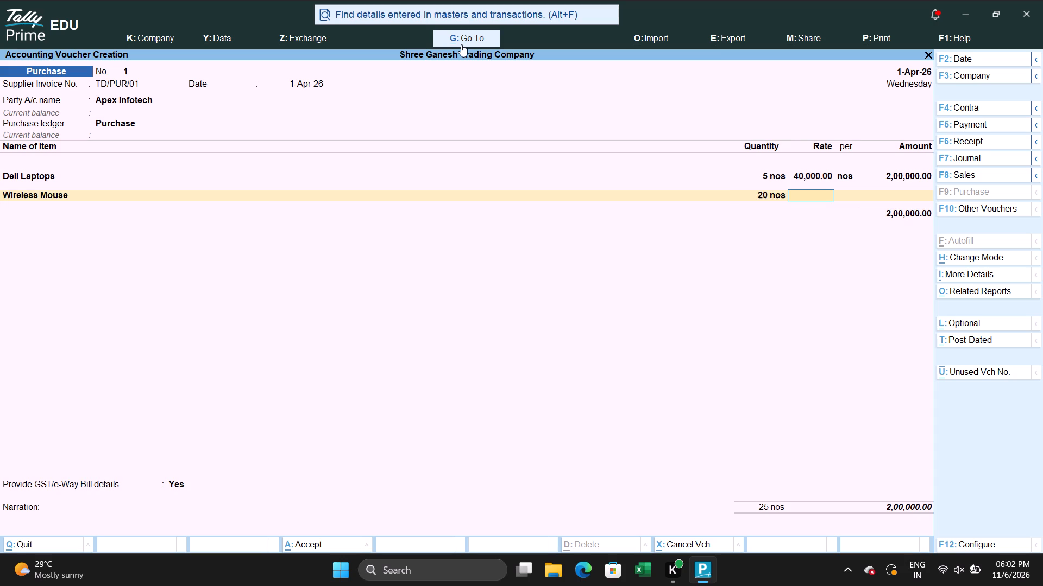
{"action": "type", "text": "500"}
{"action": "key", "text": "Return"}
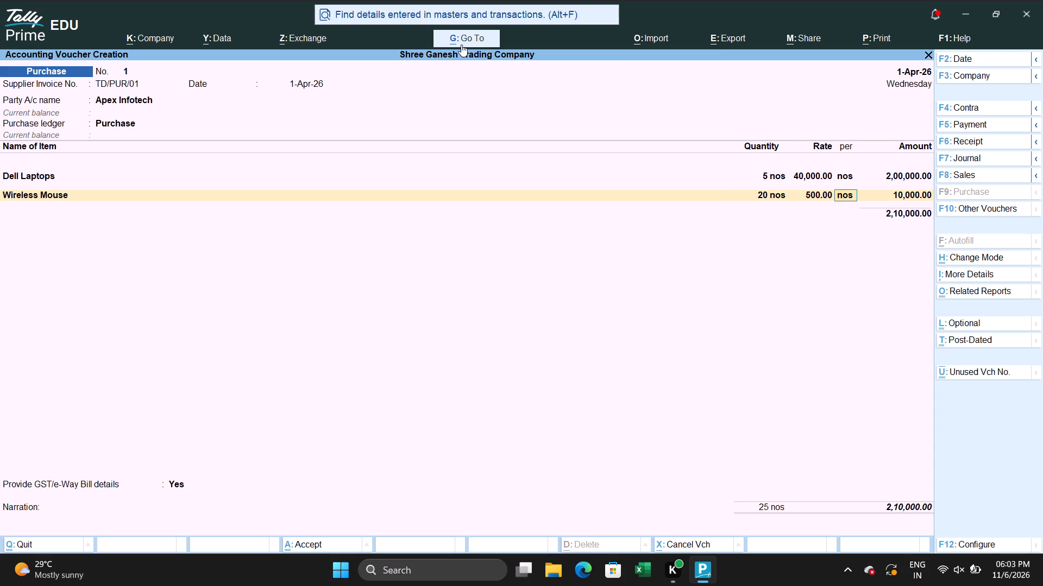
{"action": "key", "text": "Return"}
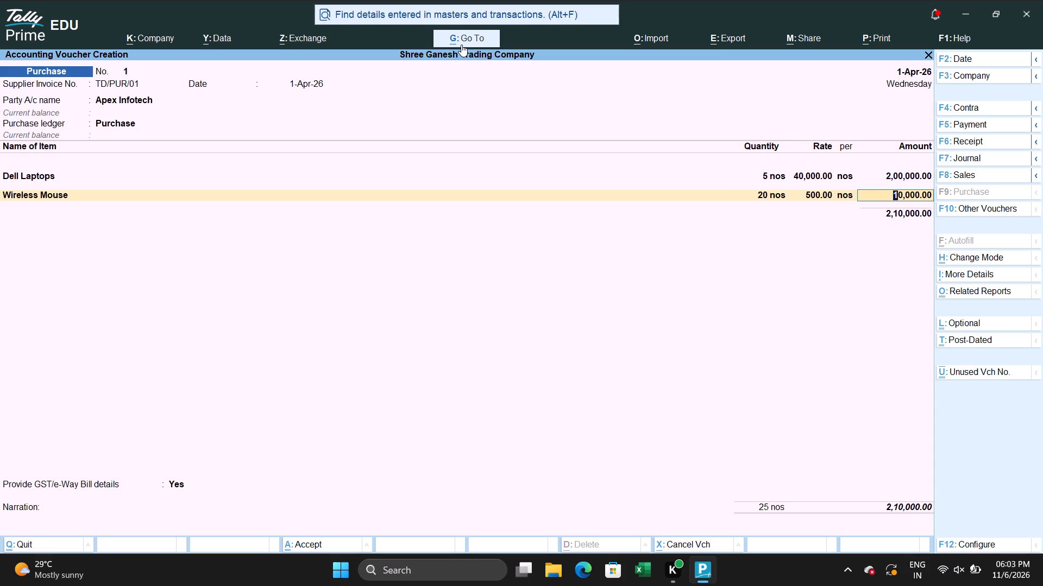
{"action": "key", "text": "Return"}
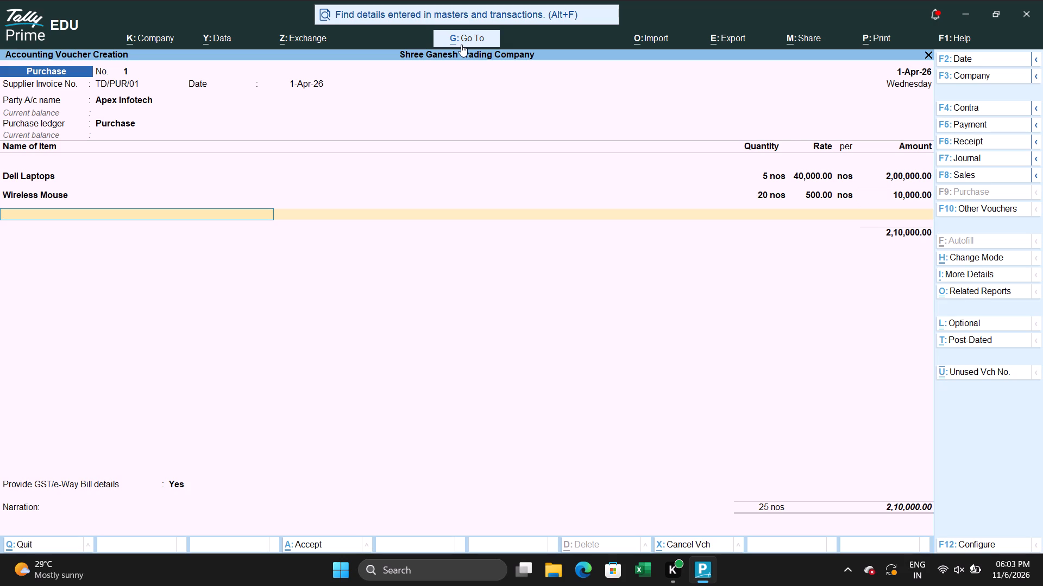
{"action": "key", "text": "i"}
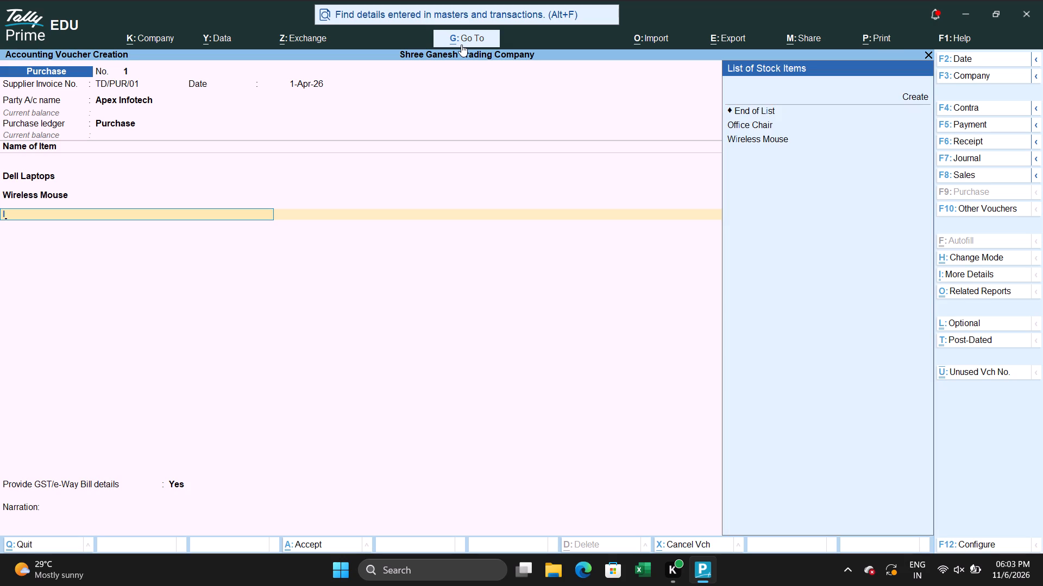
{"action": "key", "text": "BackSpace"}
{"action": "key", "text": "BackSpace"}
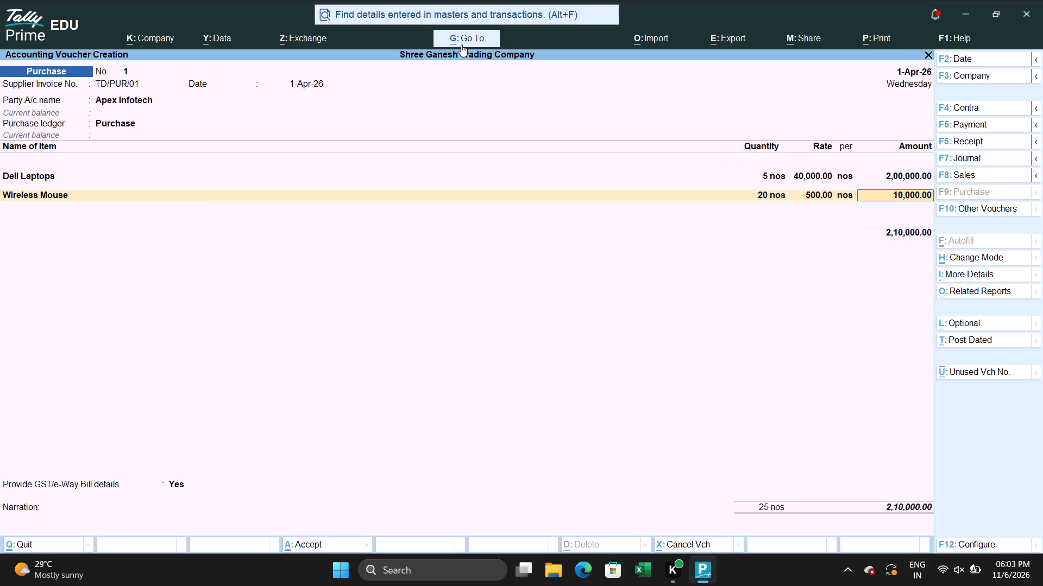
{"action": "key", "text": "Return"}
End the stock item list and add the Input Cgst ledger below it, accepting its calculated tax amount.
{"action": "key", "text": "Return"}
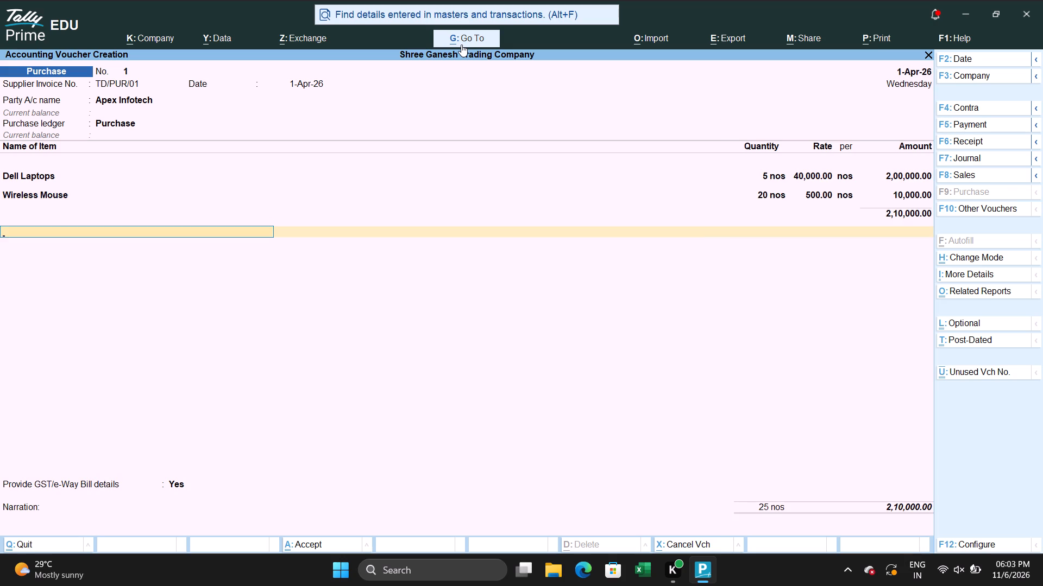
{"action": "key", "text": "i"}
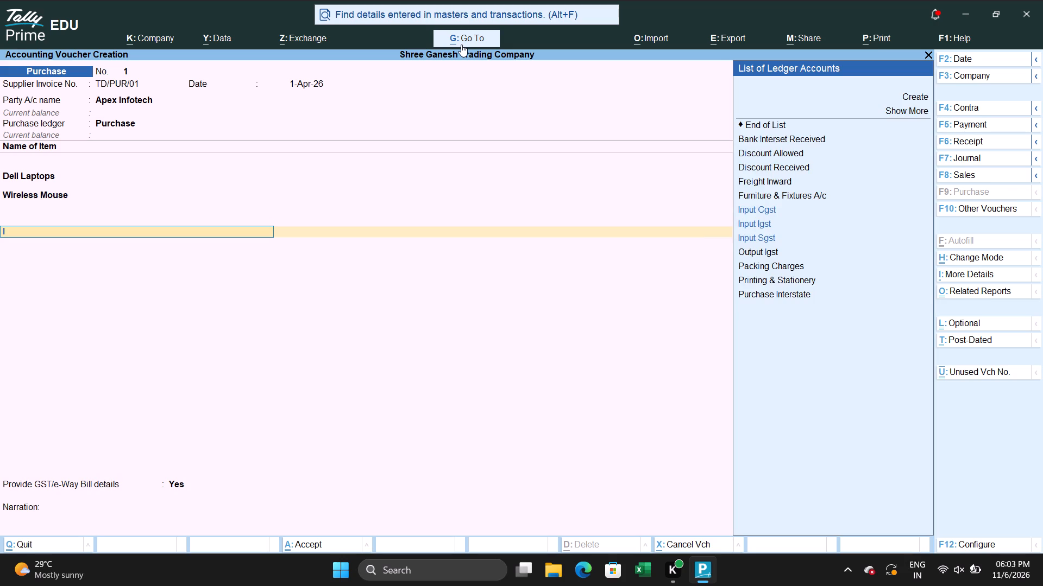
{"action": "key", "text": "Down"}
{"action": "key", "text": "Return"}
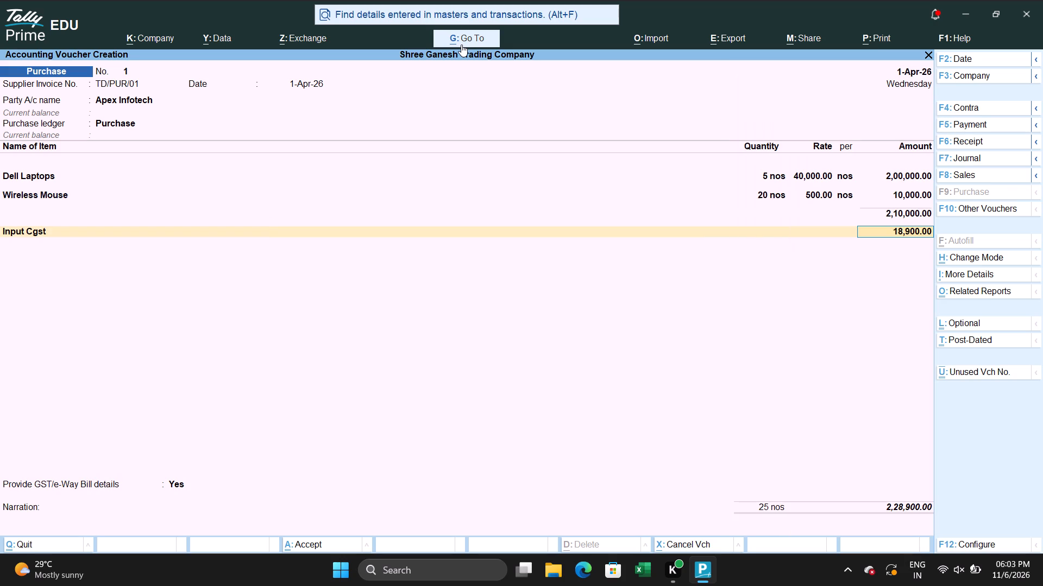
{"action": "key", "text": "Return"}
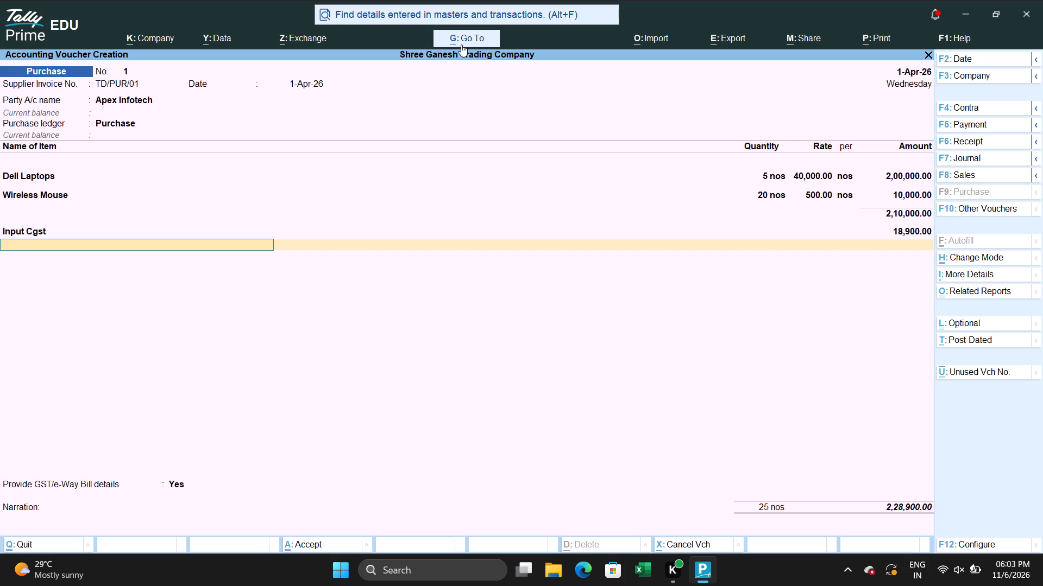
Add the Input Sgst ledger with an amount of 18,900.00 below Input Cgst and end the ledger entries.
{"action": "type", "text": "sg"}
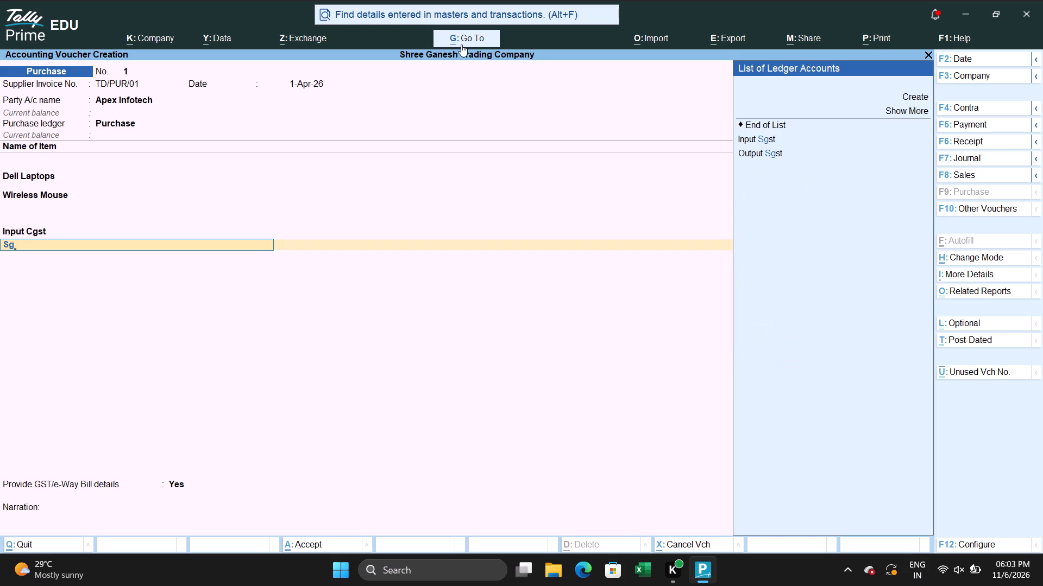
{"action": "key", "text": "Down"}
{"action": "key", "text": "Return"}
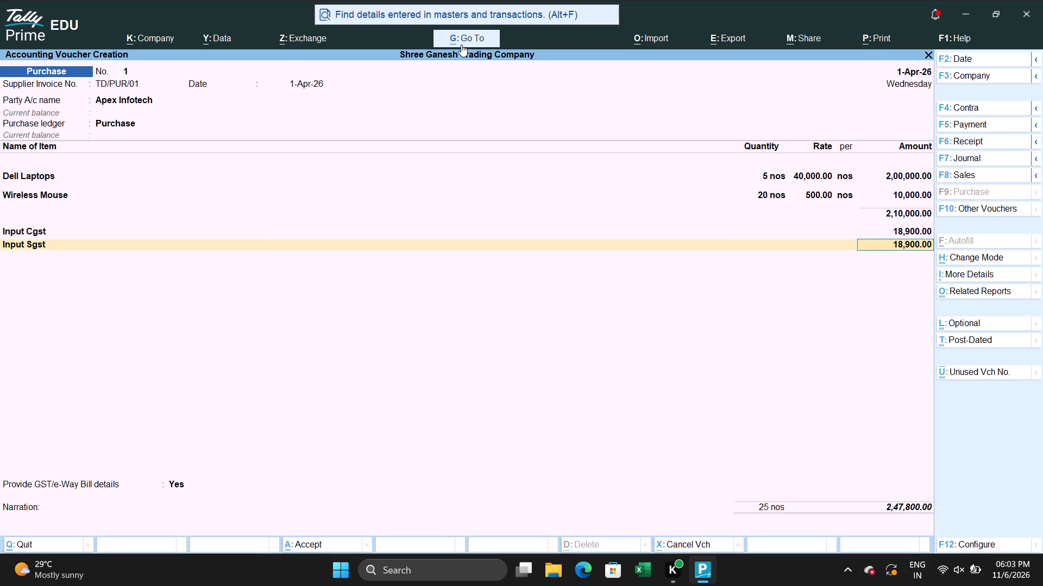
{"action": "key", "text": "Return"}
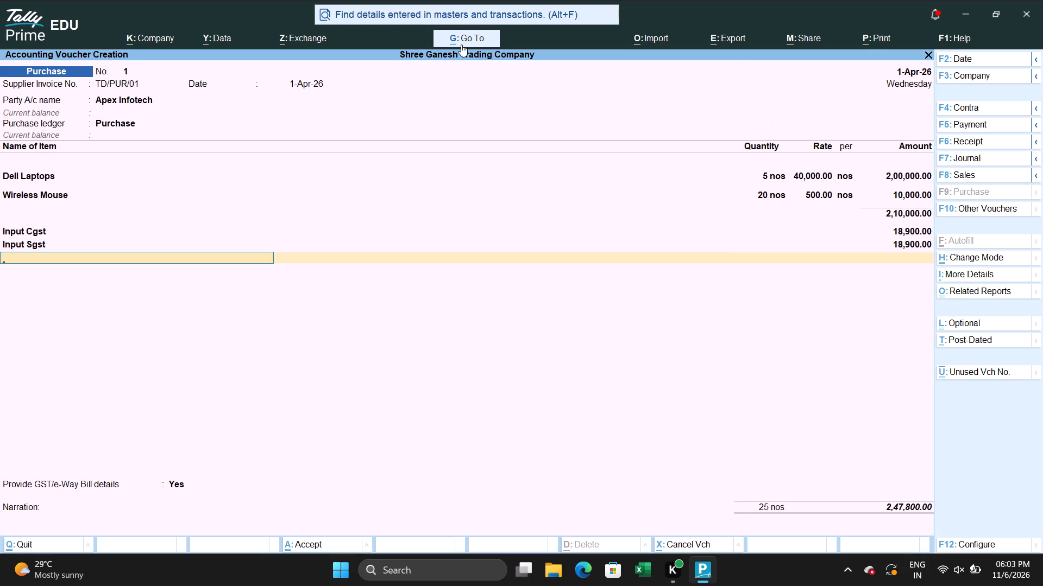
{"action": "key", "text": "Return"}
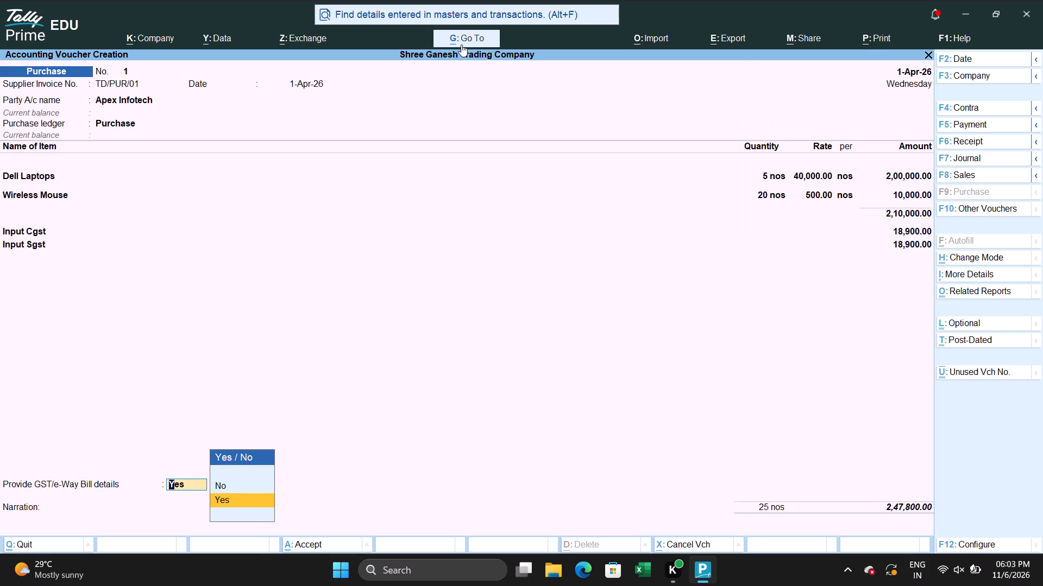
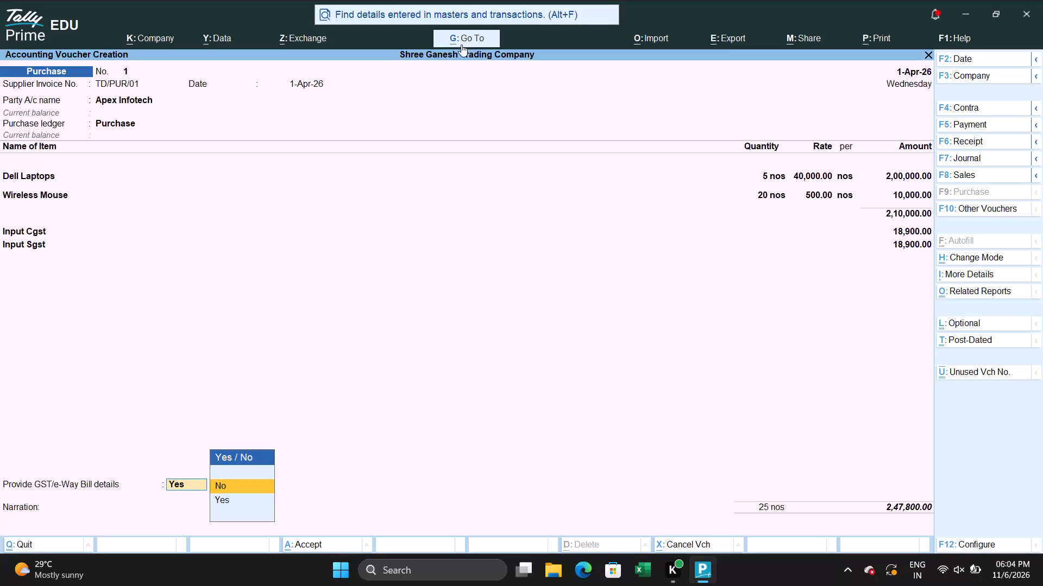
Set Provide GST/e-Way Bill details to No for the Apex Infotech purchase voucher.
{"action": "key", "text": "Return"}
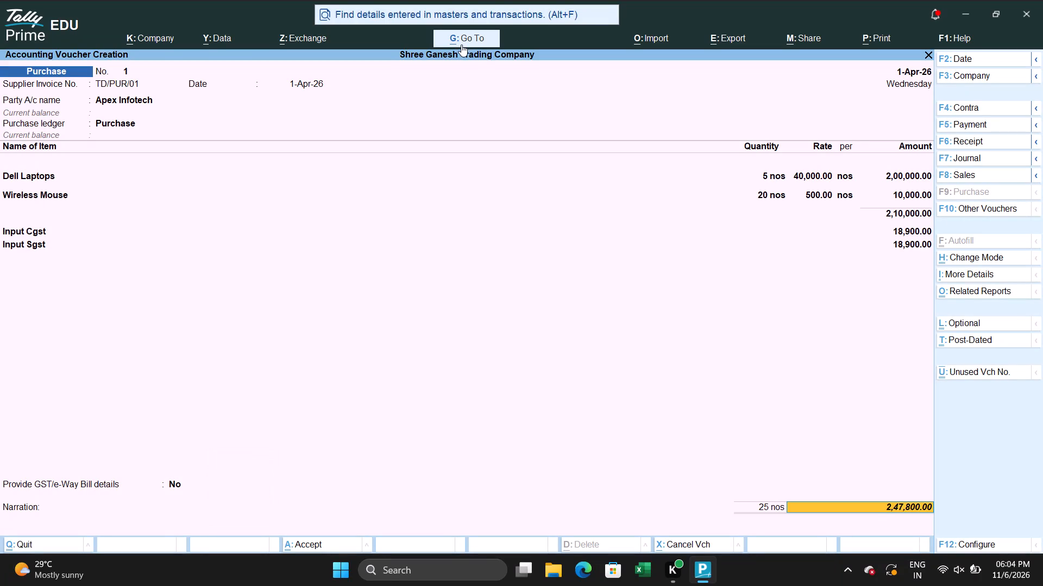
Allocate Apex Infotech's full 2,47,800.00 Cr bill amount as New Ref TD/PUR/01, leaving the due date or credit days blank.
{"action": "key", "text": "Return"}
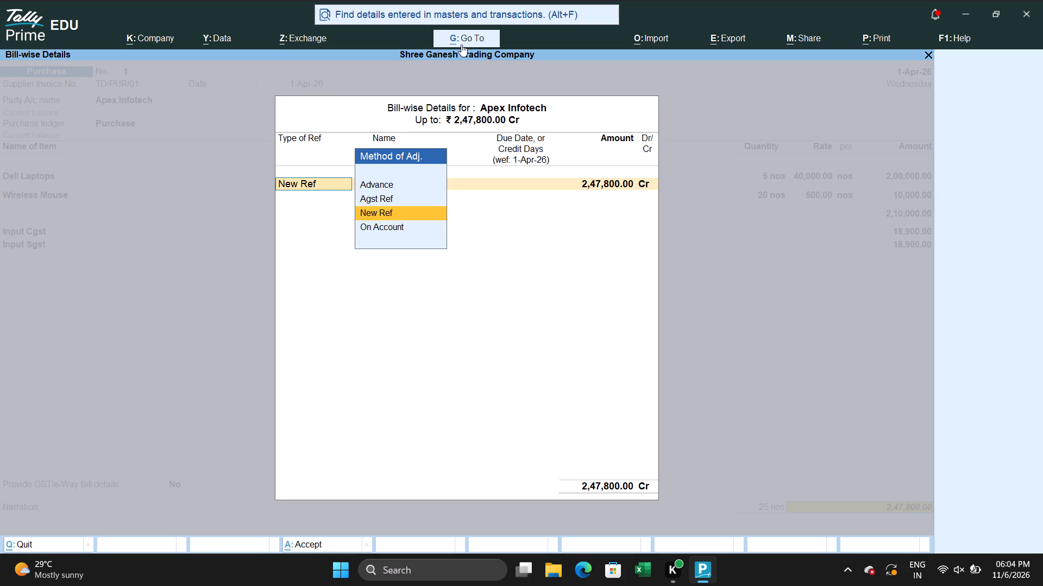
{"action": "key", "text": "Return"}
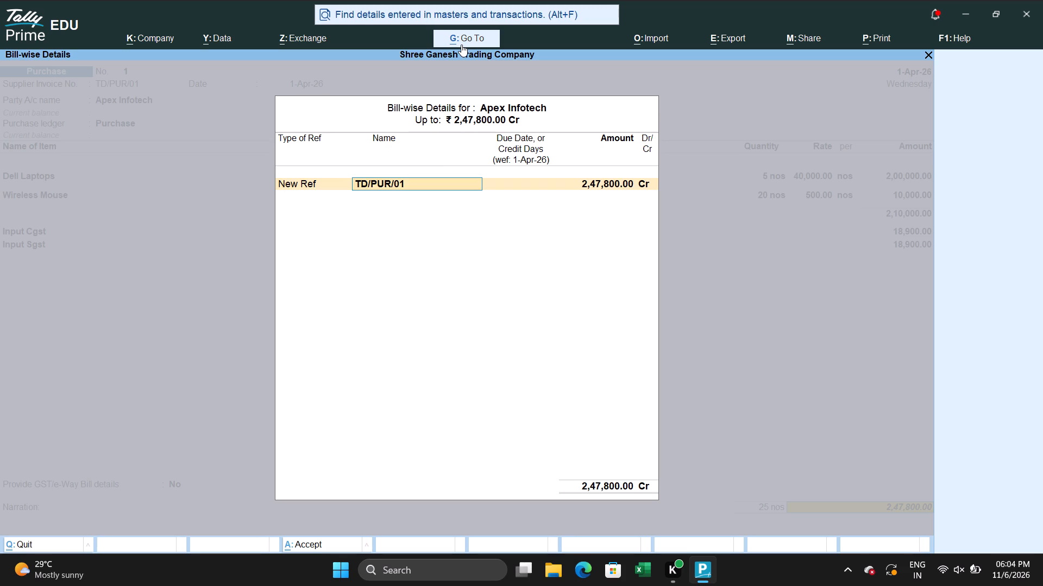
{"action": "key", "text": "Return"}
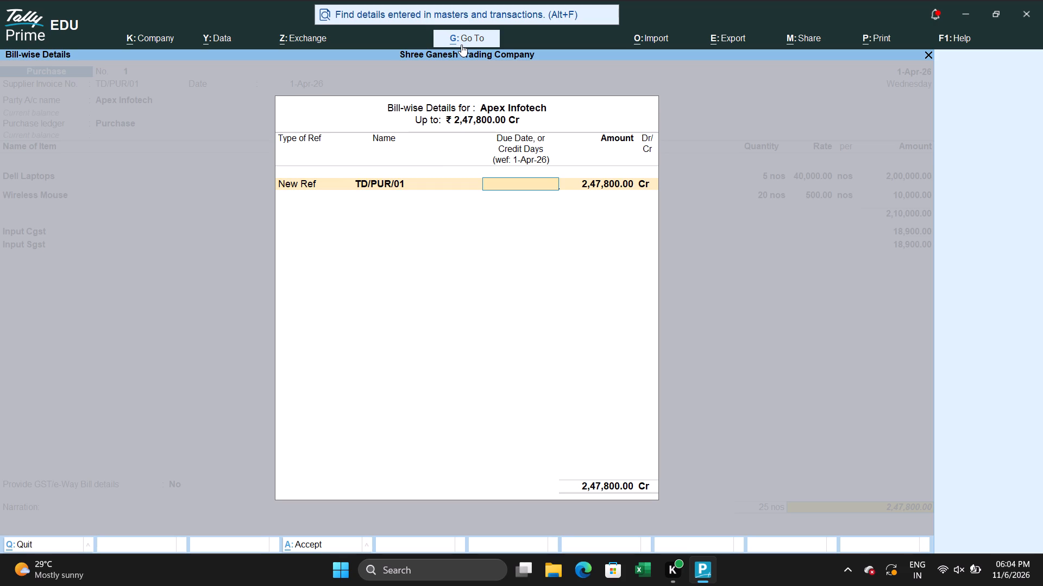
{"action": "key", "text": "Return"}
{"action": "key", "text": "Return"}
{"action": "key", "text": "Return"}
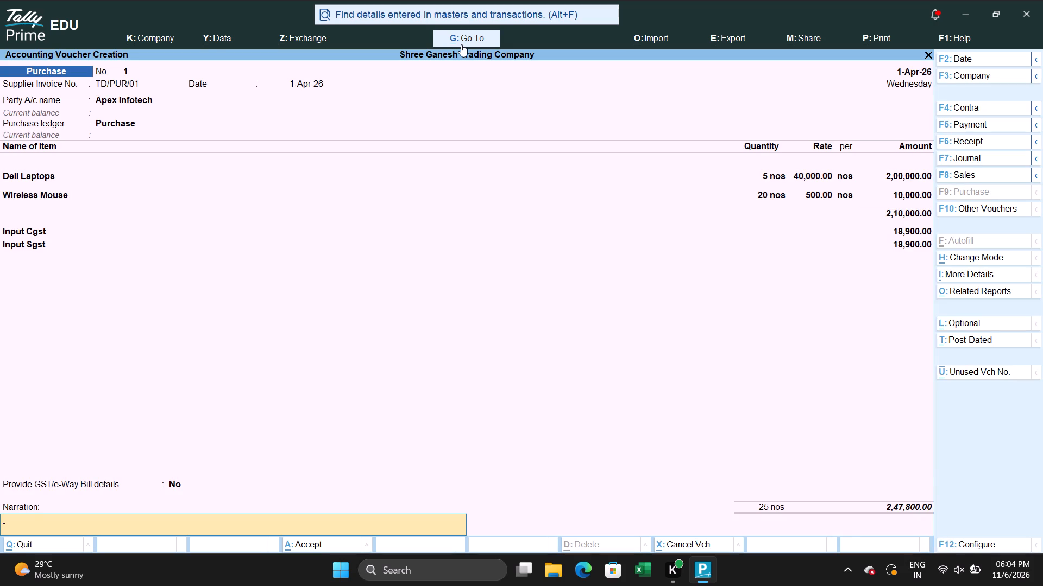
Save the purchase voucher without adding a narration and exit voucher creation to the Gateway of Tally.
{"action": "key", "text": "Return"}
{"action": "key", "text": "Return"}
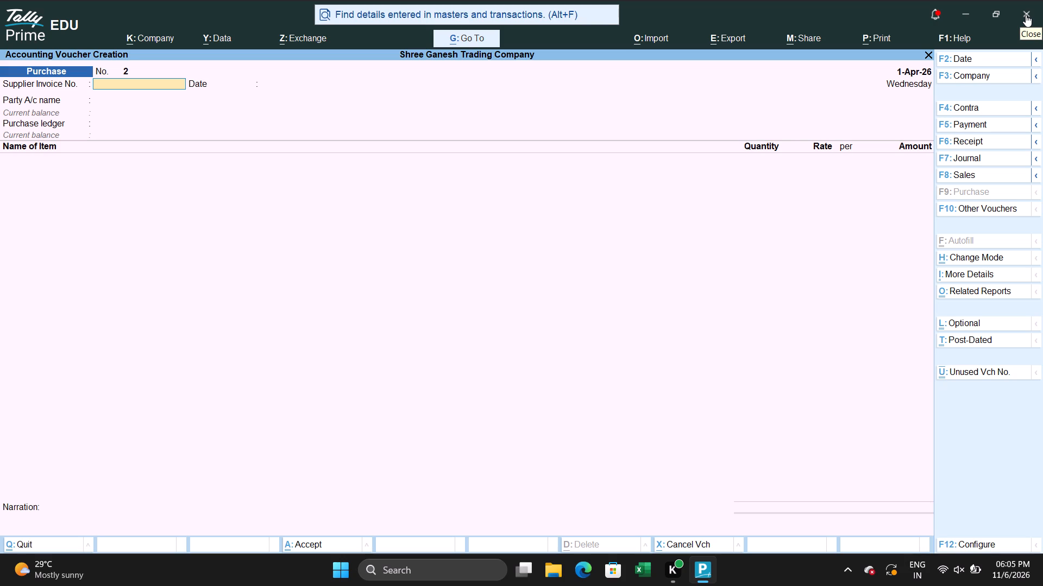
{"action": "key", "text": "Escape"}
{"action": "key", "text": "Escape"}
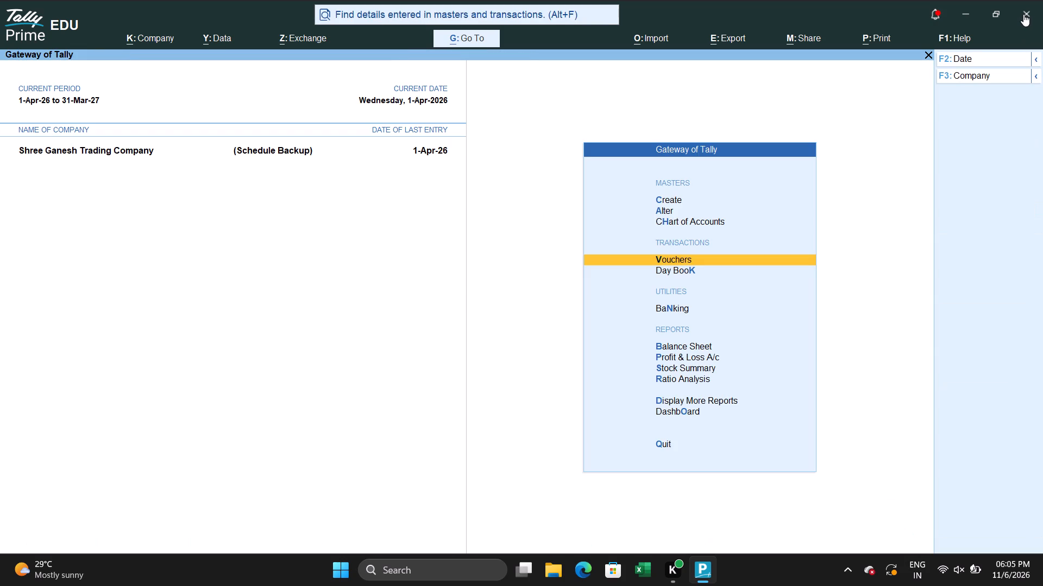